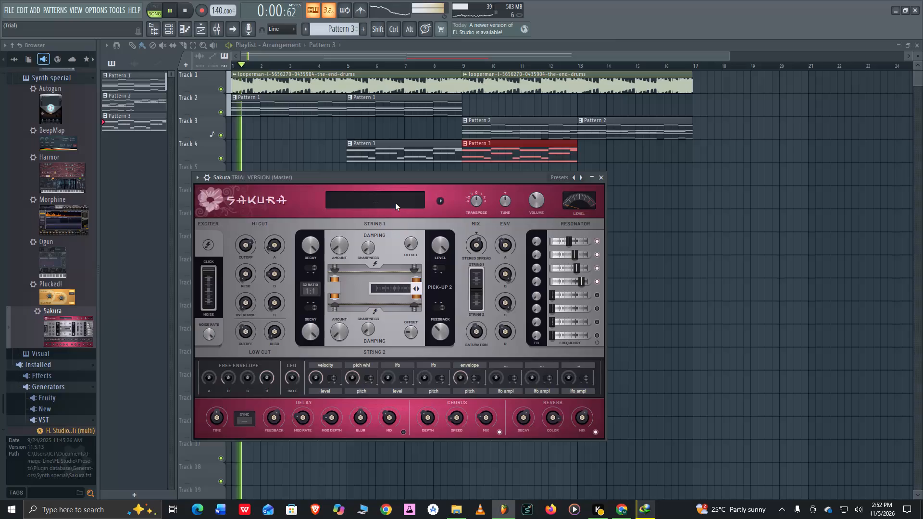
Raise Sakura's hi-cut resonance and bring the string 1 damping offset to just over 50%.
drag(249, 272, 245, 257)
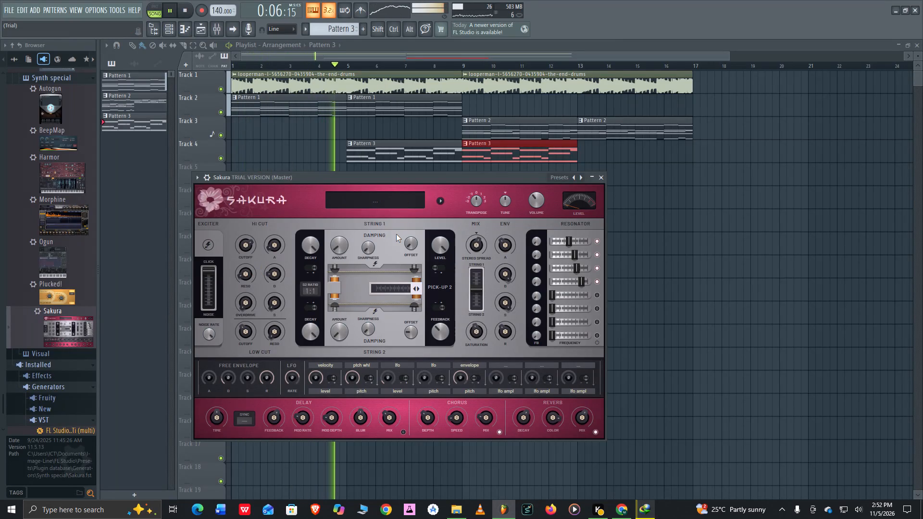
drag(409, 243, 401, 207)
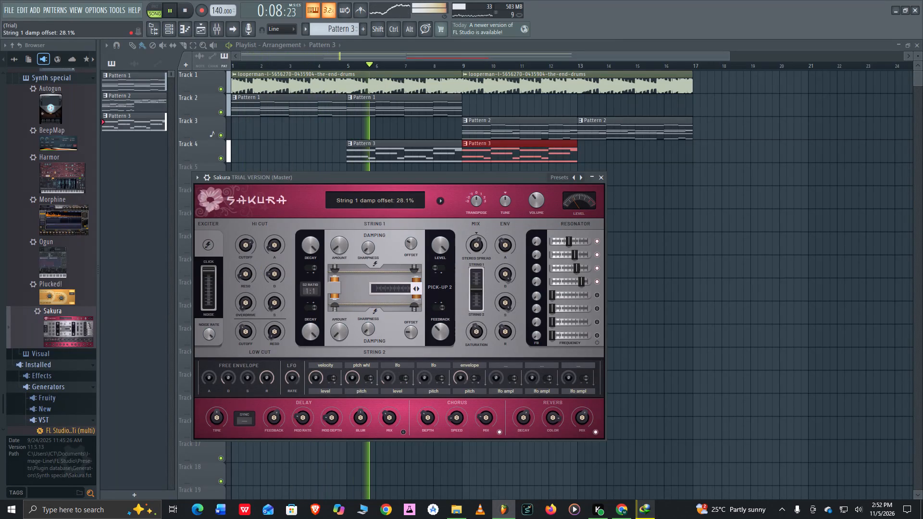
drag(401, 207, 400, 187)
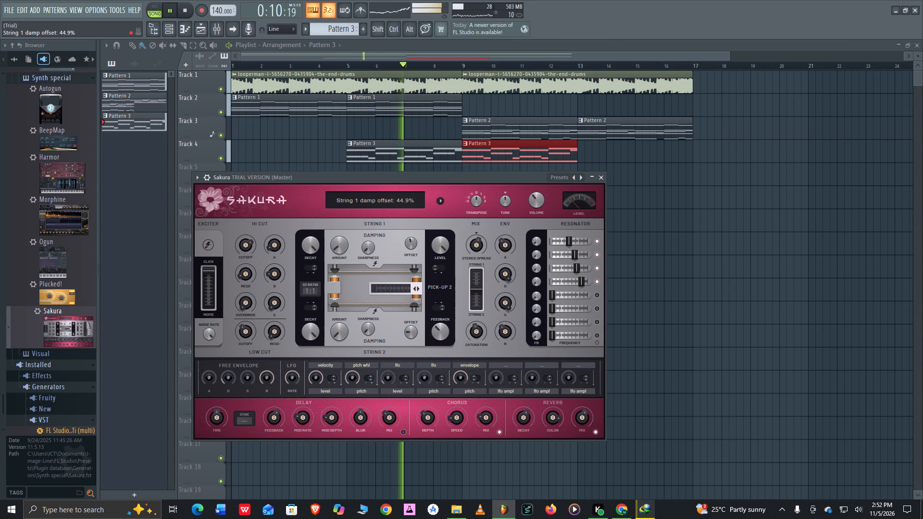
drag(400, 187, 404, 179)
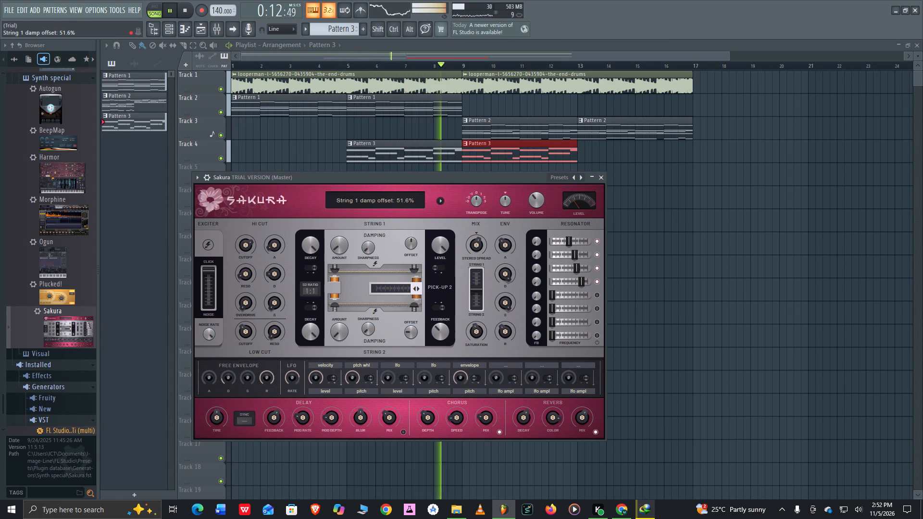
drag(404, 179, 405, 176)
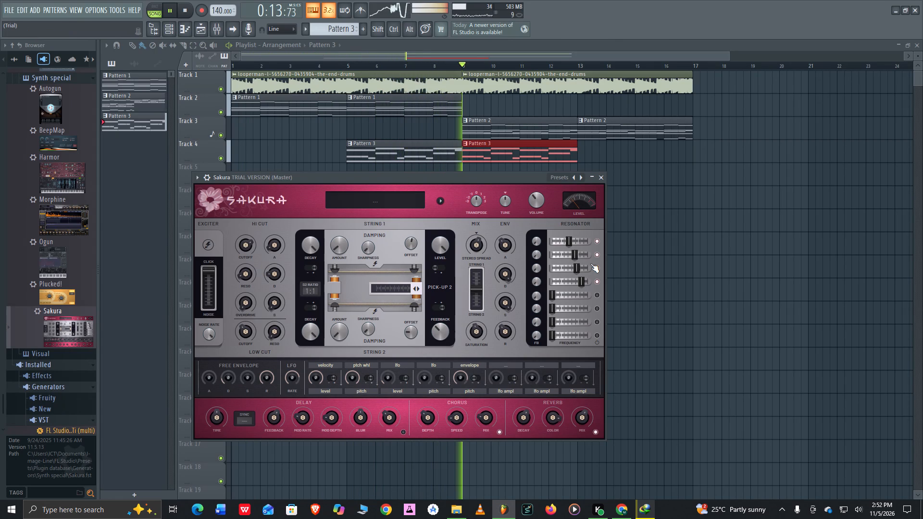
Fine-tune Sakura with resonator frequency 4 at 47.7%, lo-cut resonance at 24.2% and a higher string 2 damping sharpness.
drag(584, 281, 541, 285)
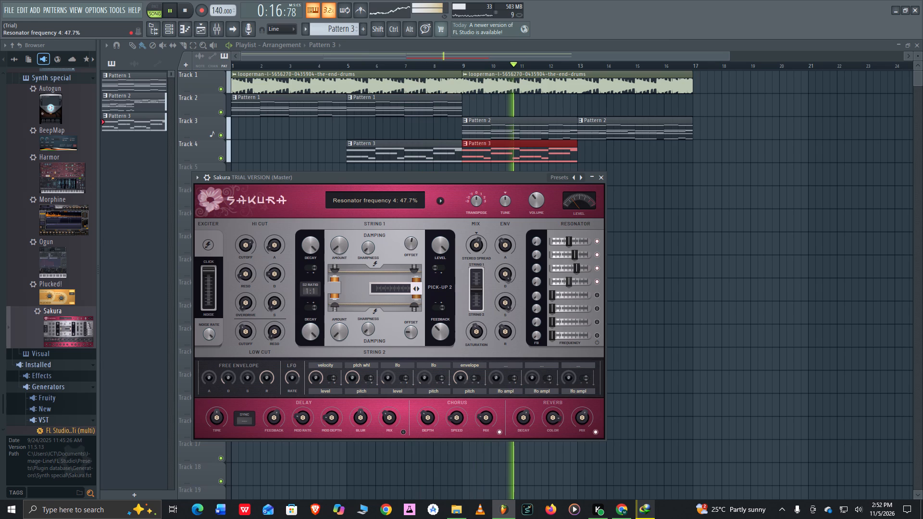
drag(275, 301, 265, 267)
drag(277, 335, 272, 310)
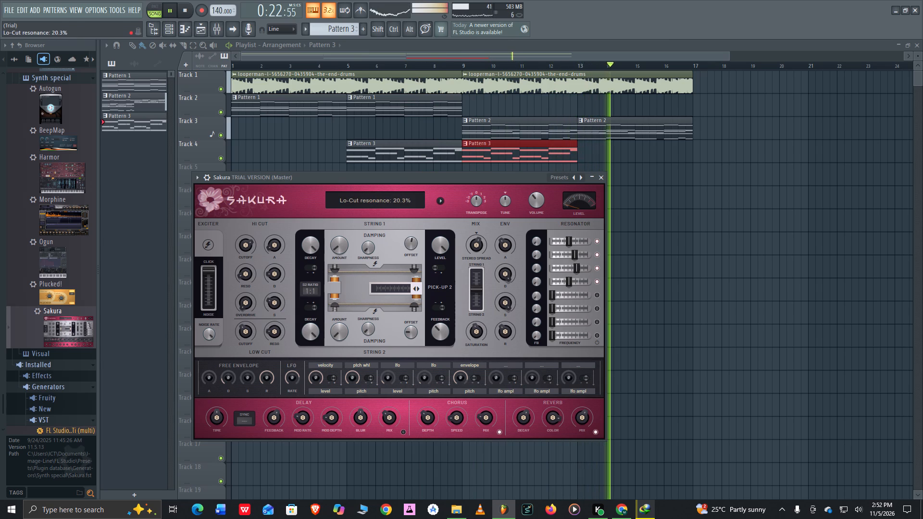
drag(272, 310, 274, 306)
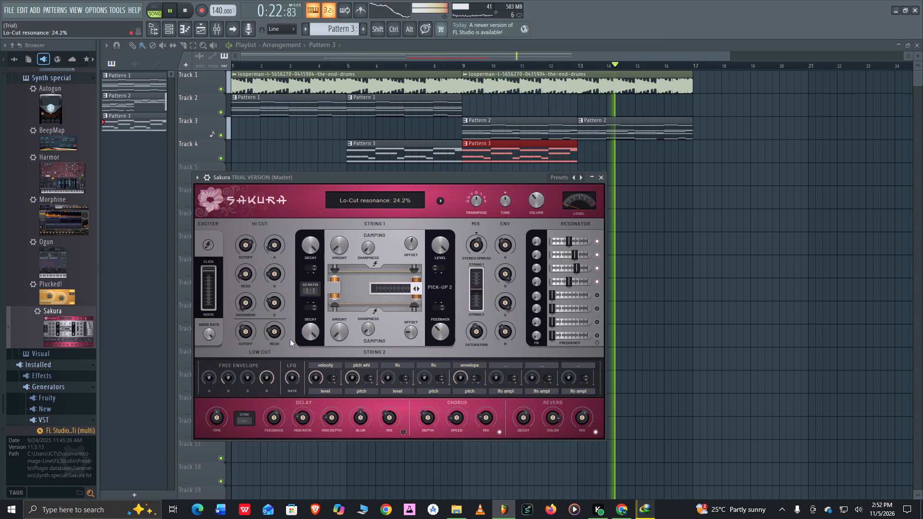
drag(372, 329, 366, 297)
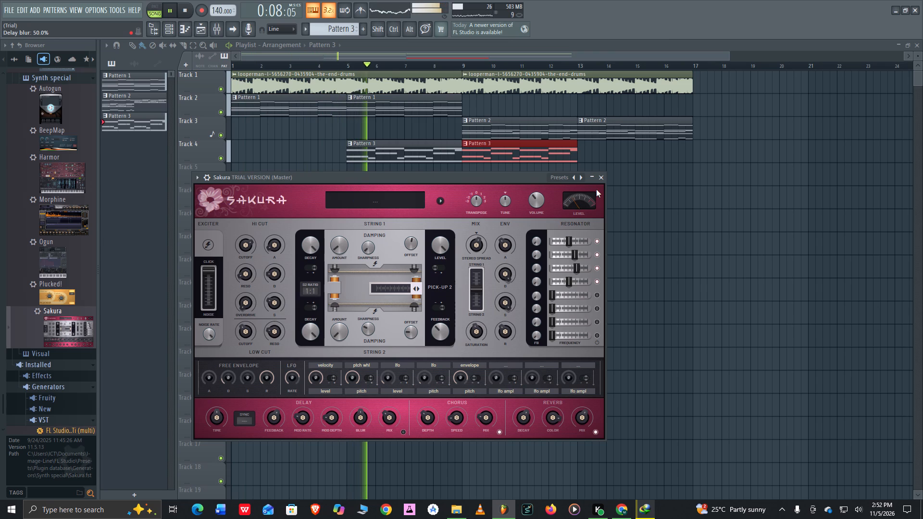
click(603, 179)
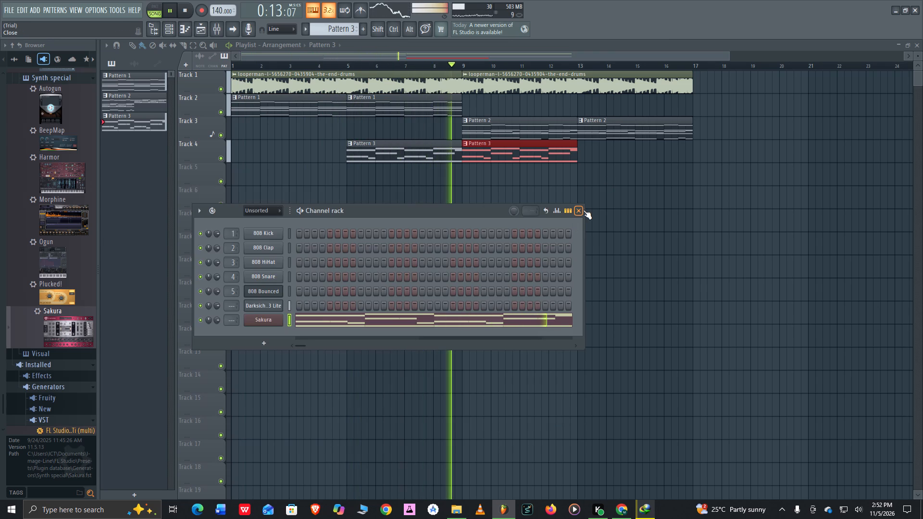
Replace the Sakura channel with the Toxic Biohazard synth from the browser's Synth classic group.
scroll(40, 247, up, 2)
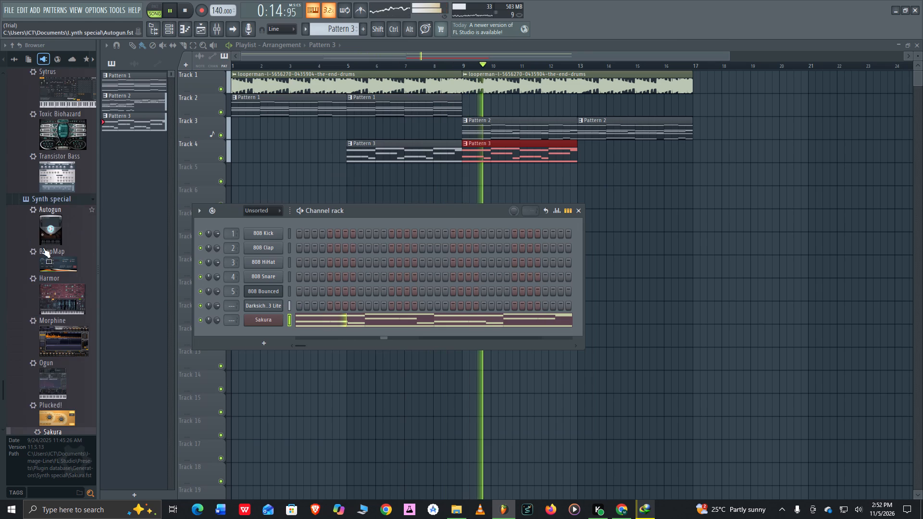
click(56, 259)
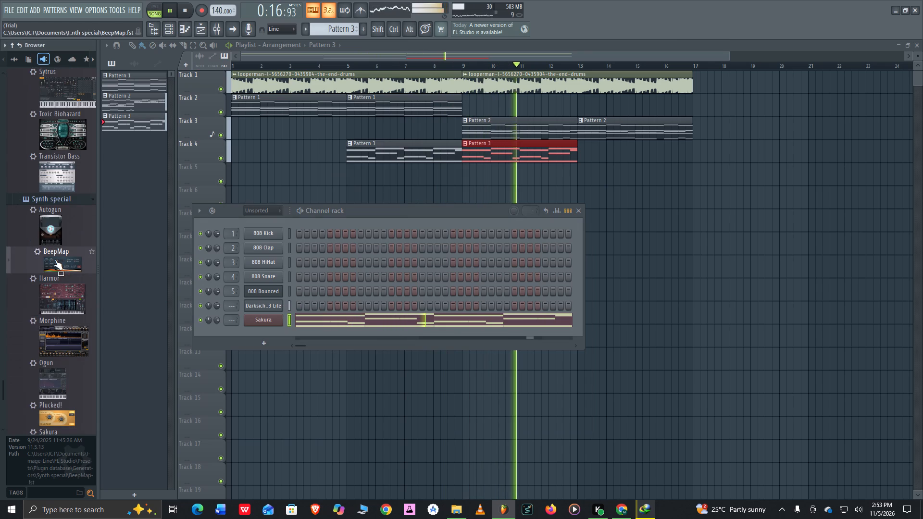
scroll(53, 260, up, 3)
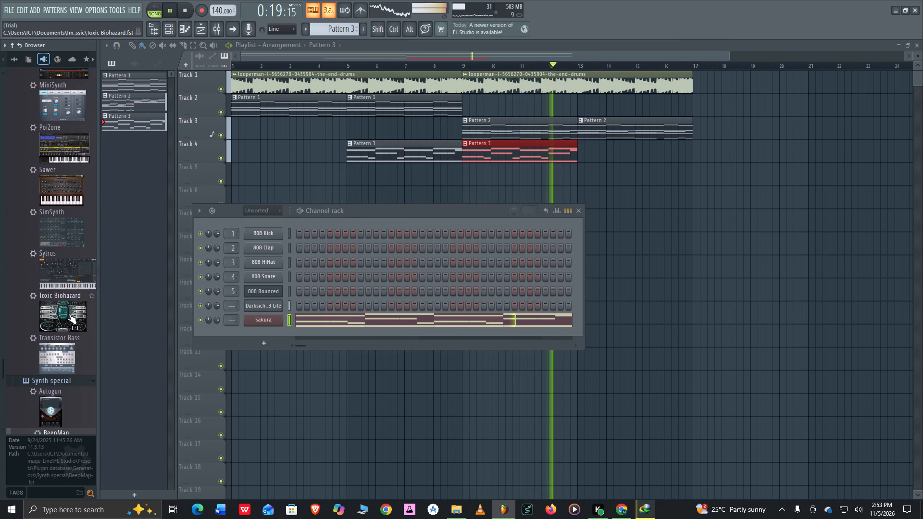
click(69, 314)
drag(60, 310, 233, 335)
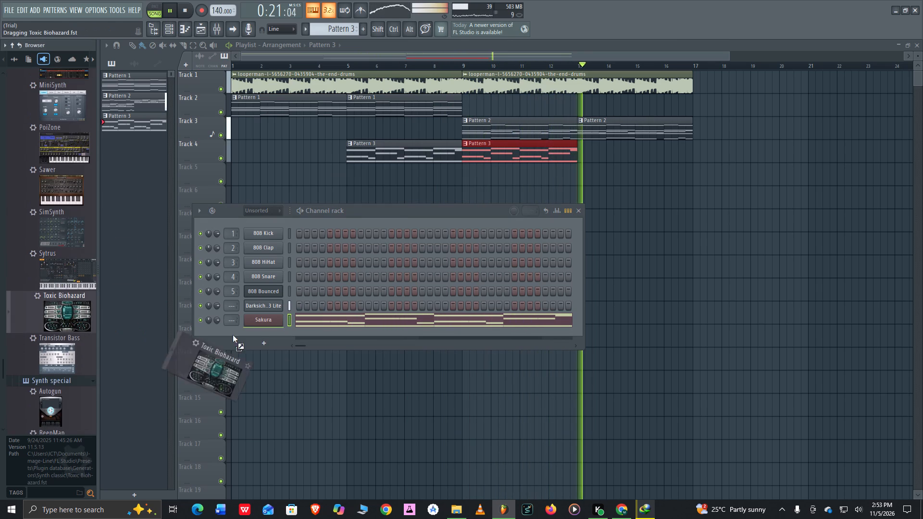
drag(233, 335, 259, 322)
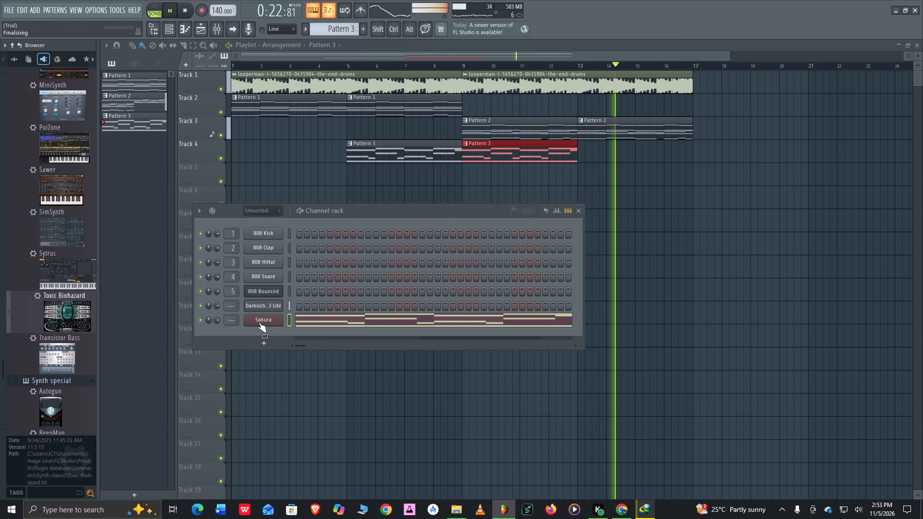
click(498, 284)
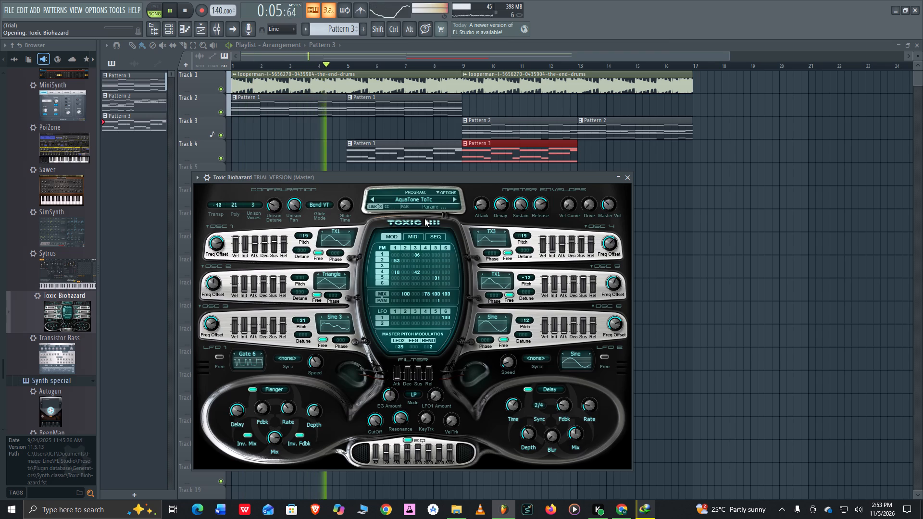
Open Toxic Biohazard's preset library, try WindTunnel ToTc, and load PsychoOpera from the SFX bank.
right_click(440, 199)
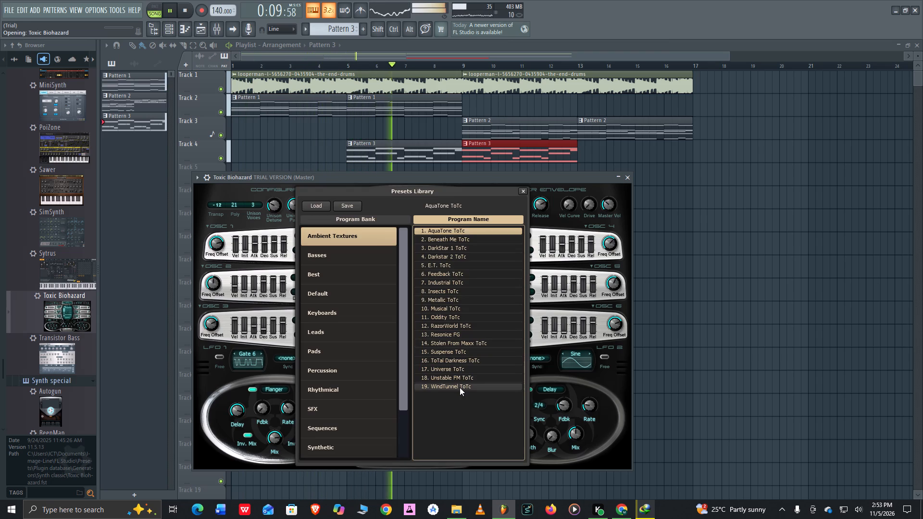
click(460, 387)
click(374, 432)
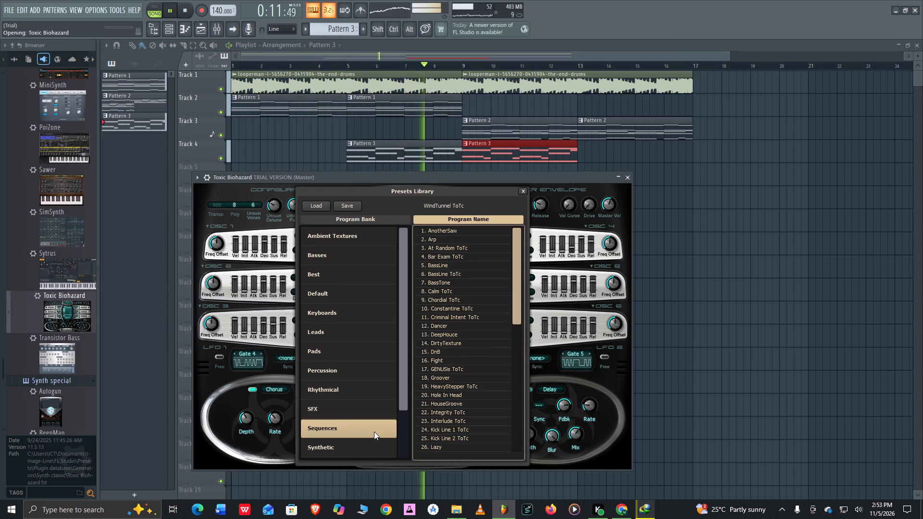
click(376, 403)
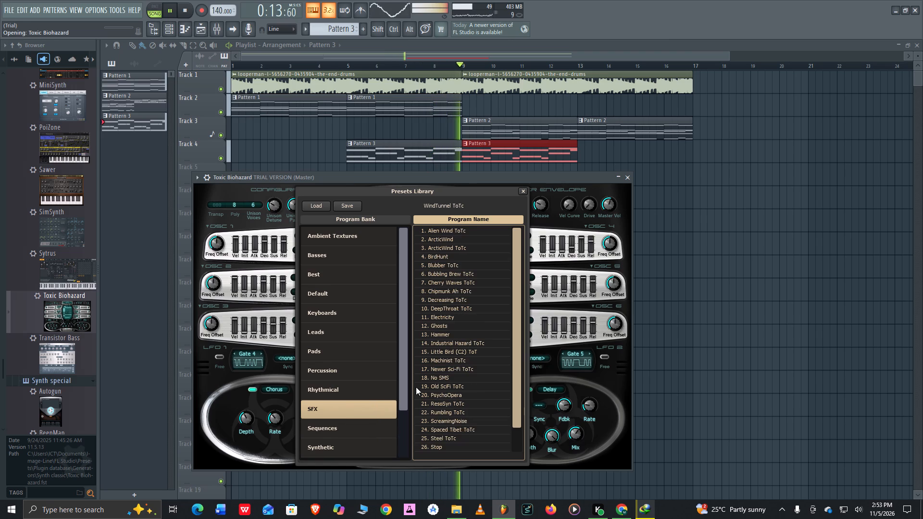
click(460, 395)
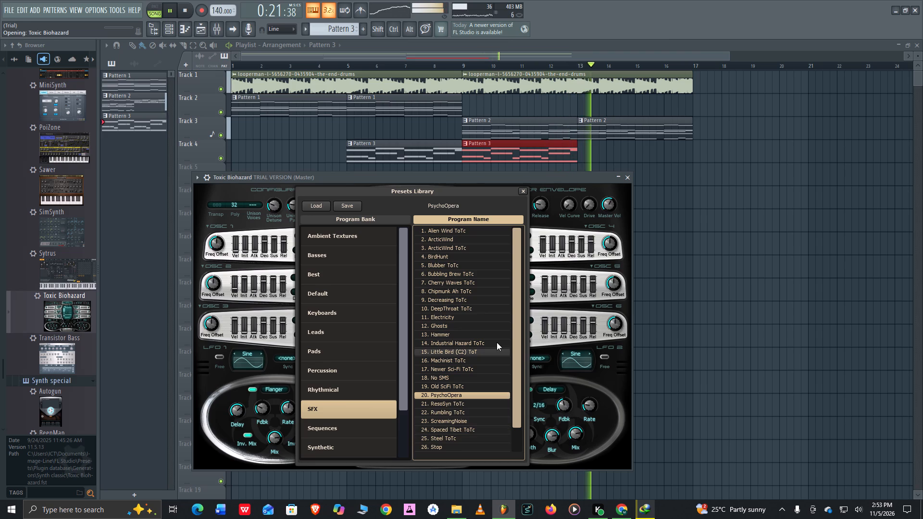
Transpose all of Pattern 3's Toxic Biohazard notes down one octave and return to the playlist.
click(347, 65)
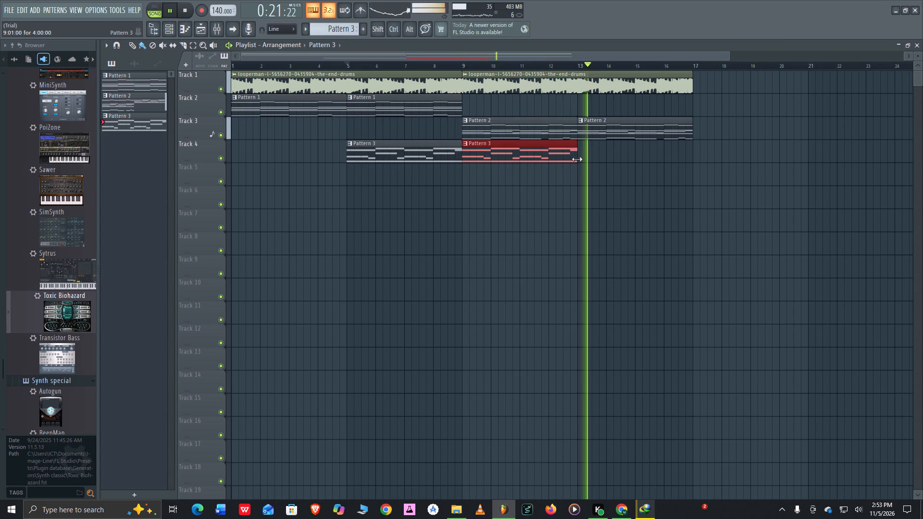
double_click(552, 156)
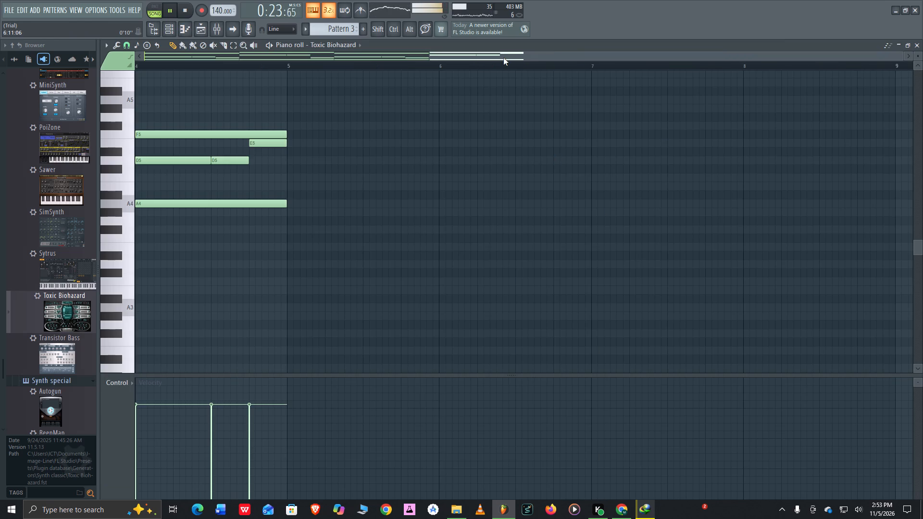
drag(509, 52, 196, 99)
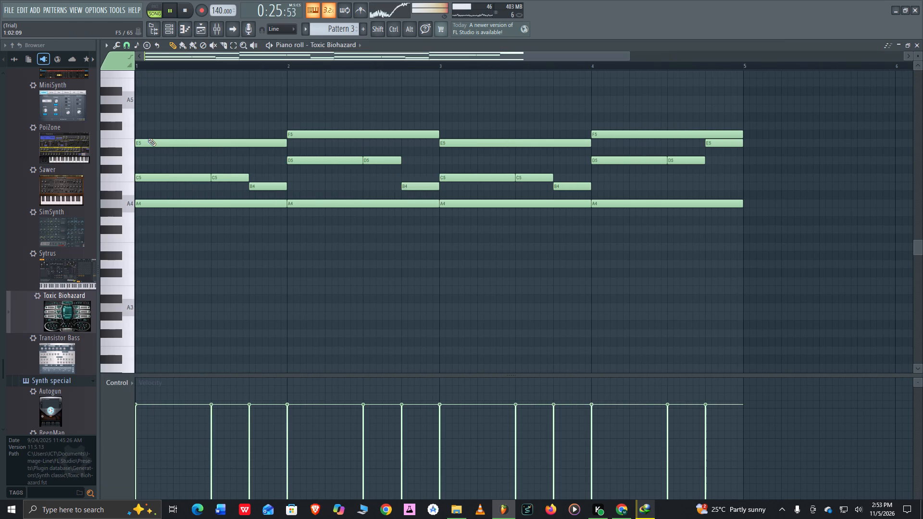
ctrl+drag(145, 122, 599, 273)
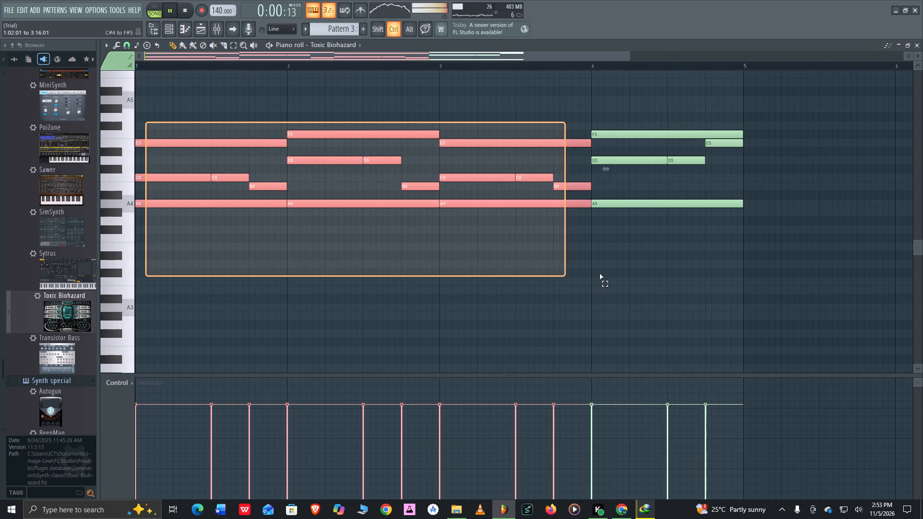
ctrl+drag(599, 273, 723, 249)
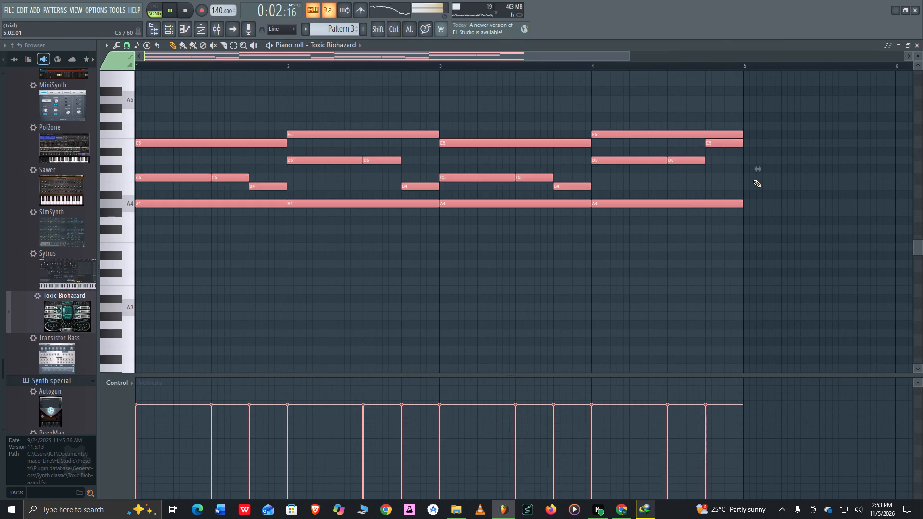
key(ctrl+Down)
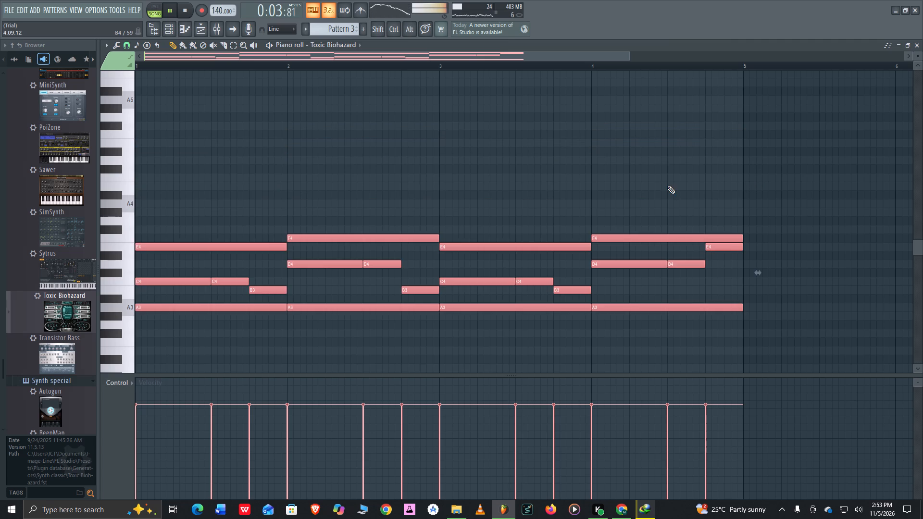
click(196, 31)
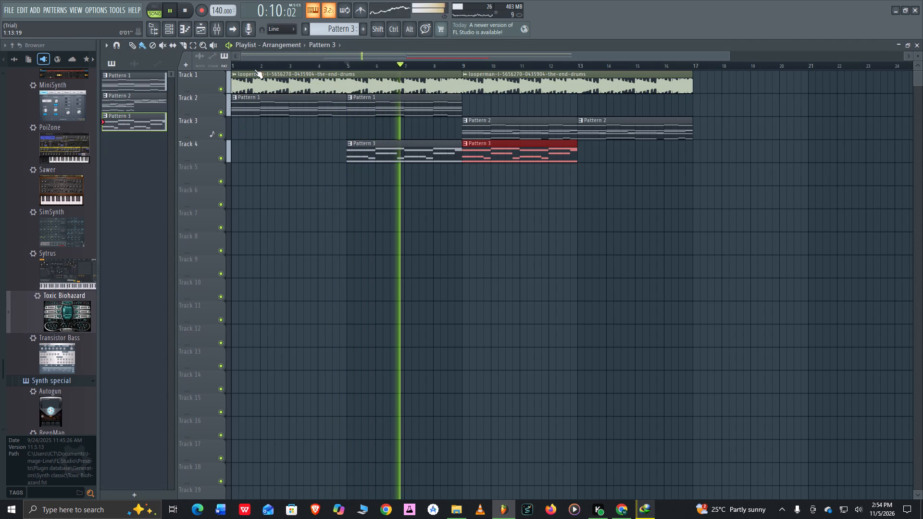
Audition Toxic Biohazard's SFX presets ScreamingNoise, Spaced Tibet ToTc, Steel ToTc and Stop, and settle on Synth Ah ToTc.
click(170, 26)
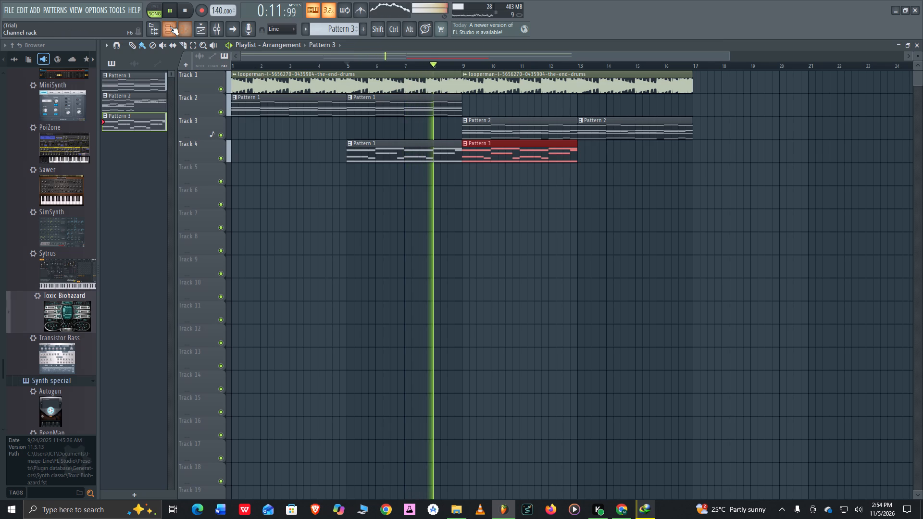
double_click(264, 317)
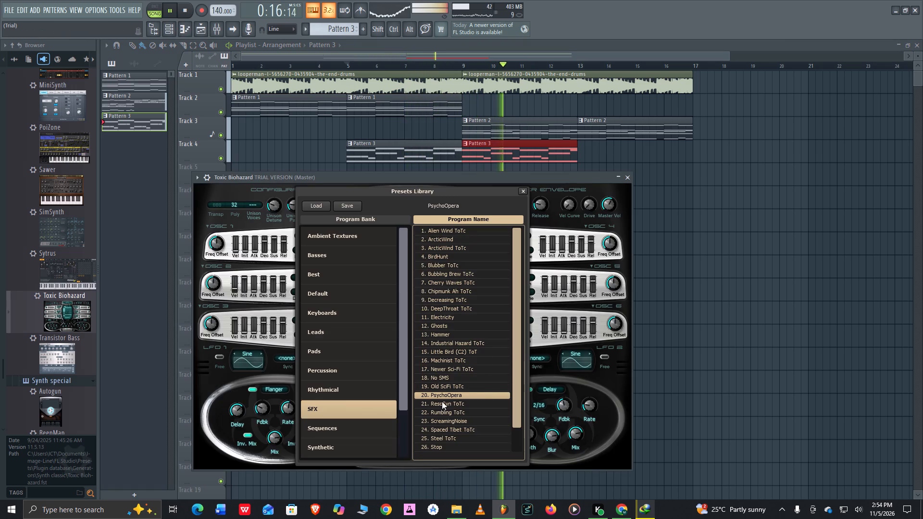
click(459, 422)
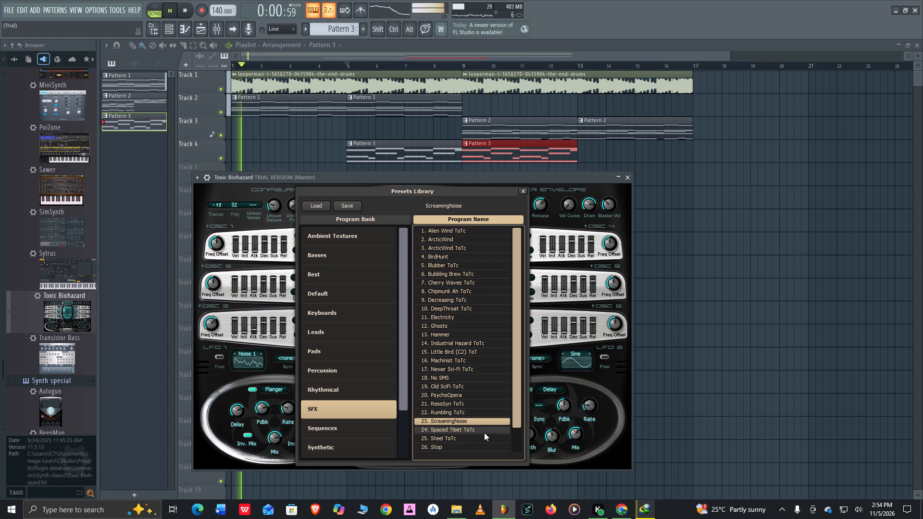
click(488, 429)
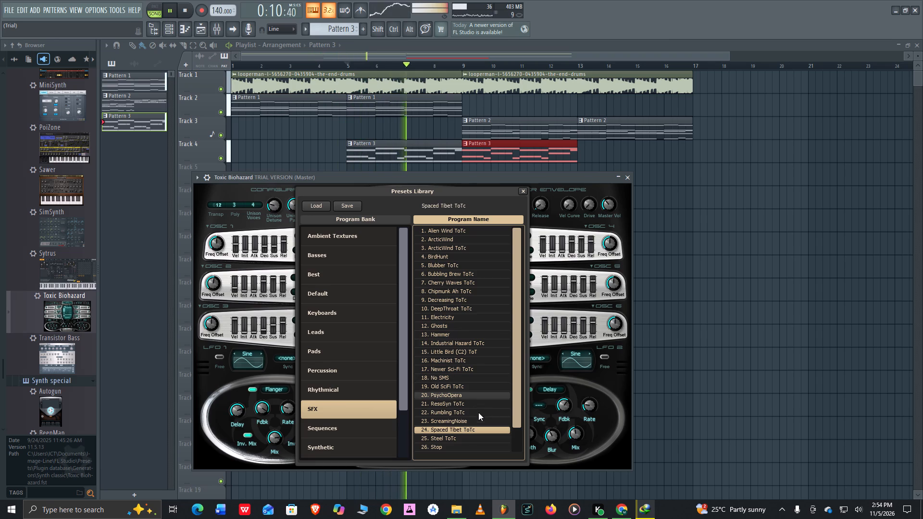
click(466, 437)
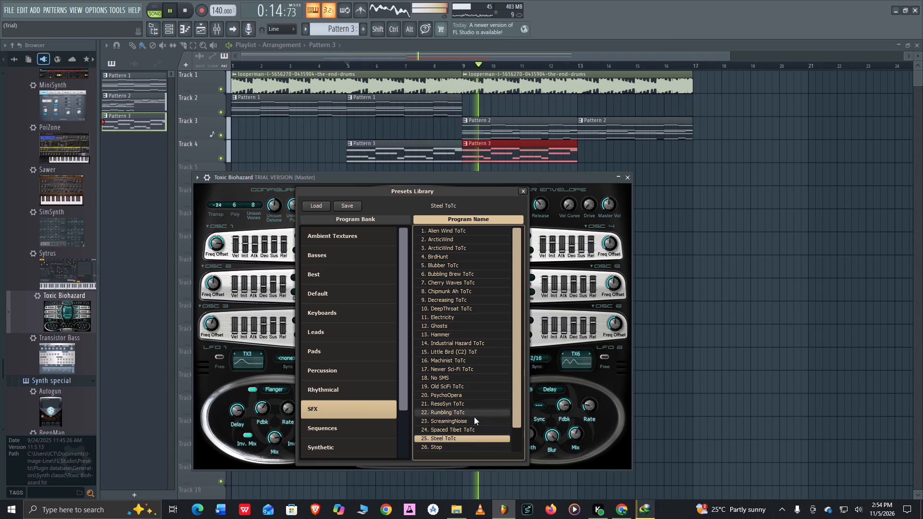
click(463, 445)
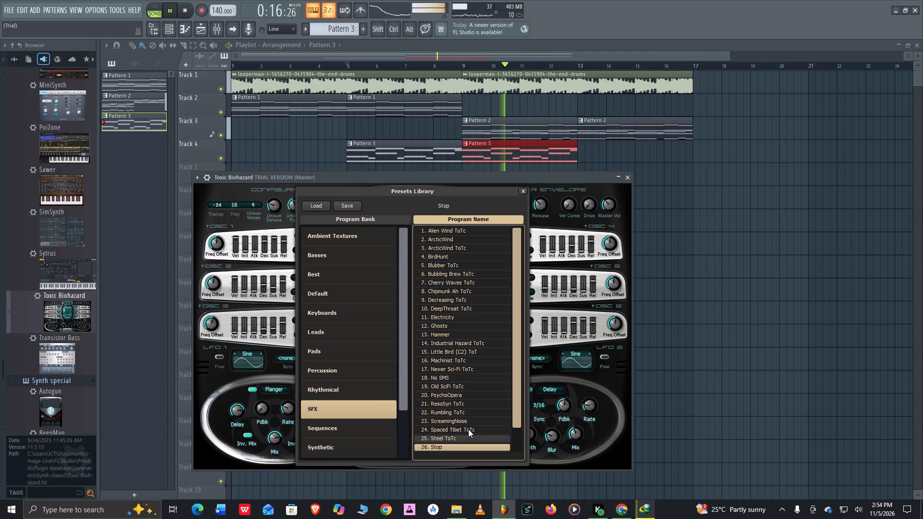
scroll(465, 375, down, 4)
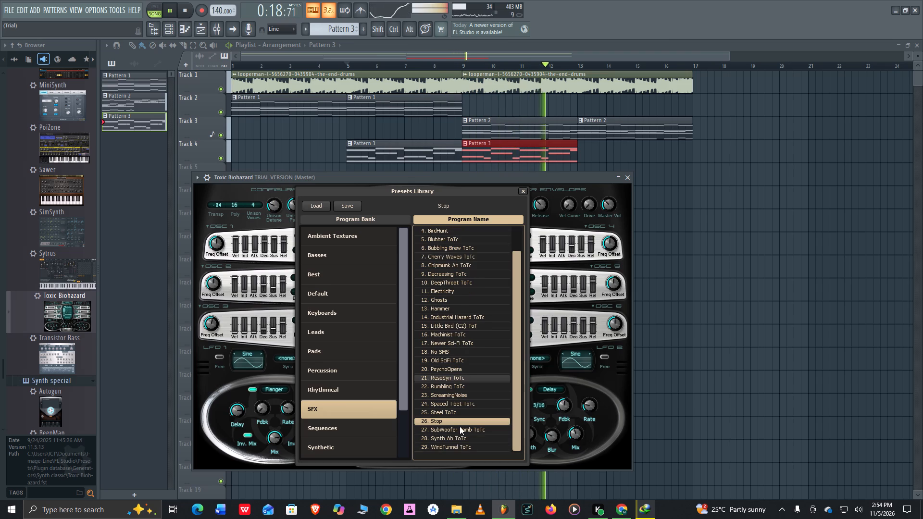
click(460, 438)
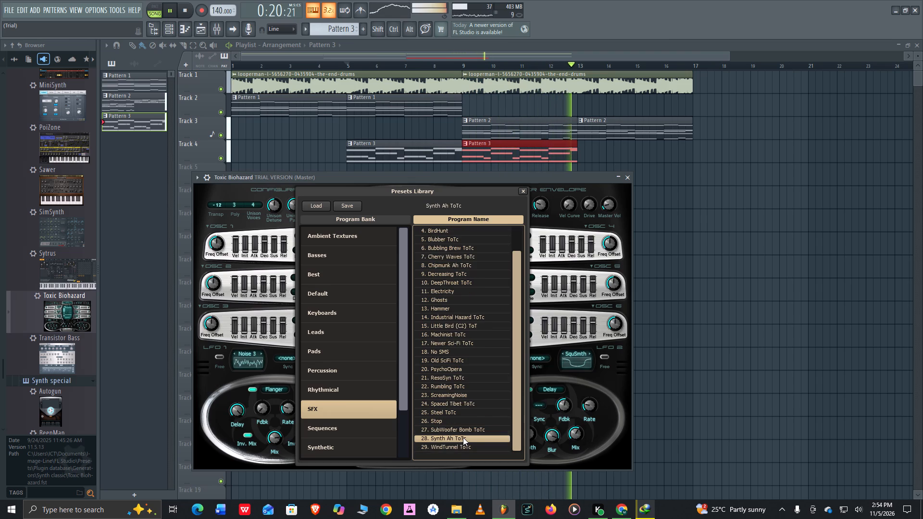
Add another Pattern 3 clip on Track 4 at bar 13, directly after the existing one.
click(567, 150)
click(587, 155)
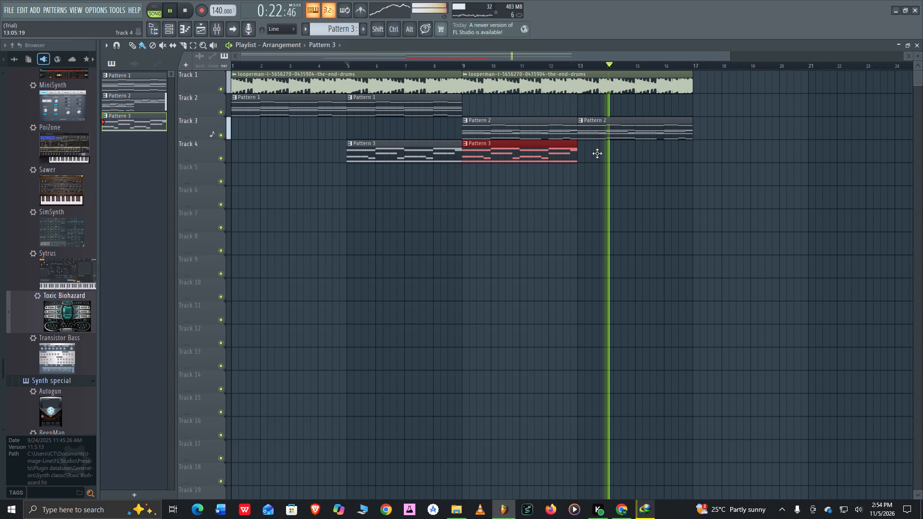
drag(603, 151, 594, 153)
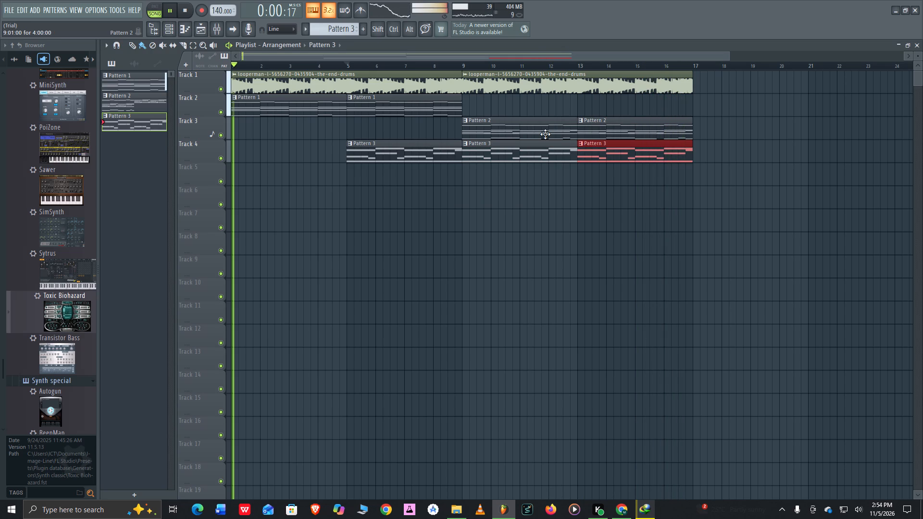
Open the channel rack for Pattern 3.
click(172, 23)
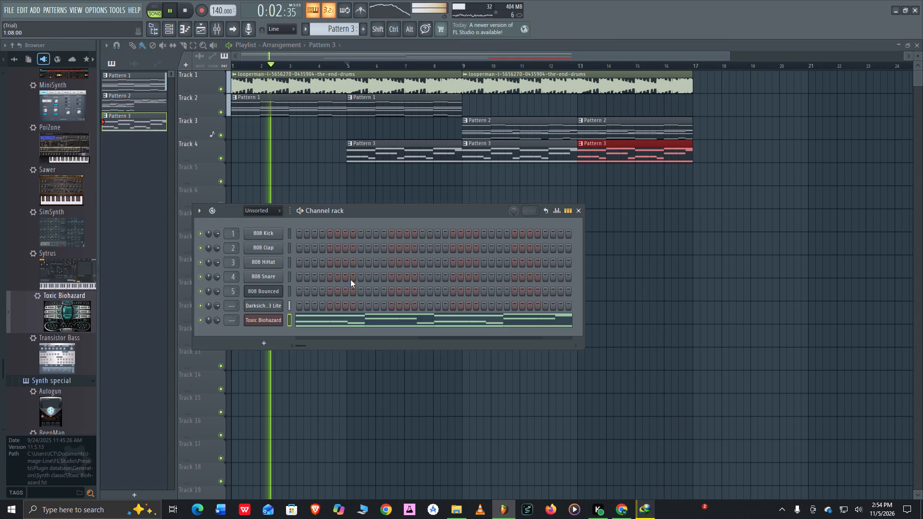
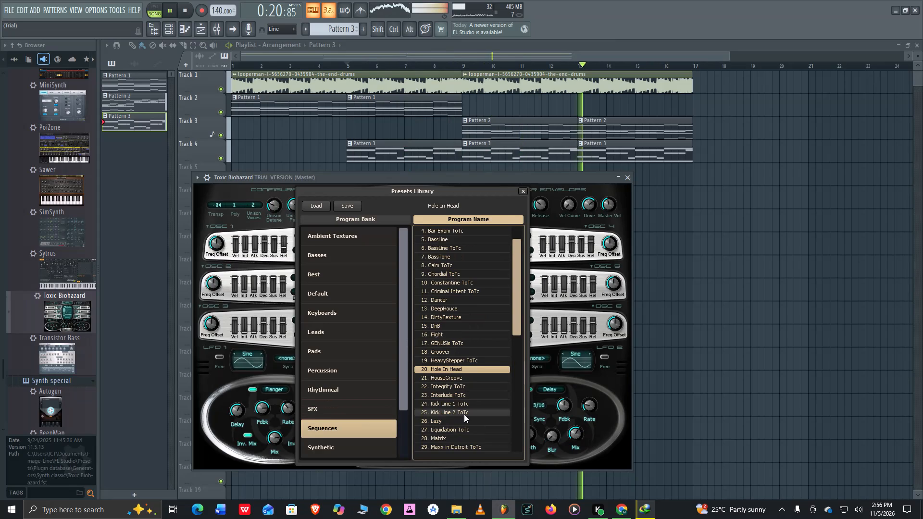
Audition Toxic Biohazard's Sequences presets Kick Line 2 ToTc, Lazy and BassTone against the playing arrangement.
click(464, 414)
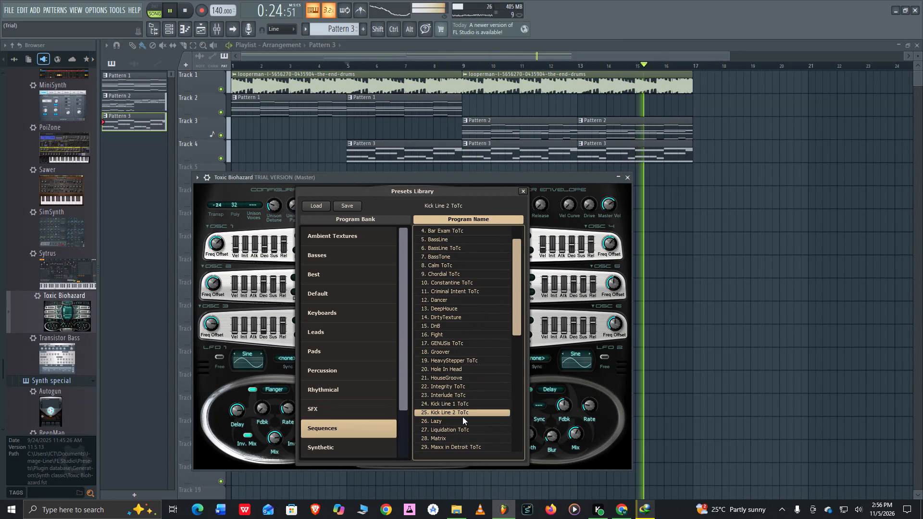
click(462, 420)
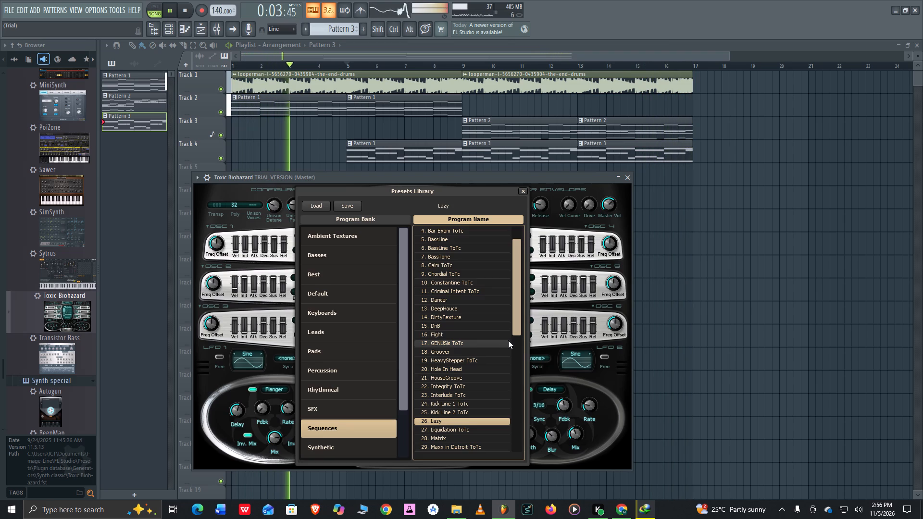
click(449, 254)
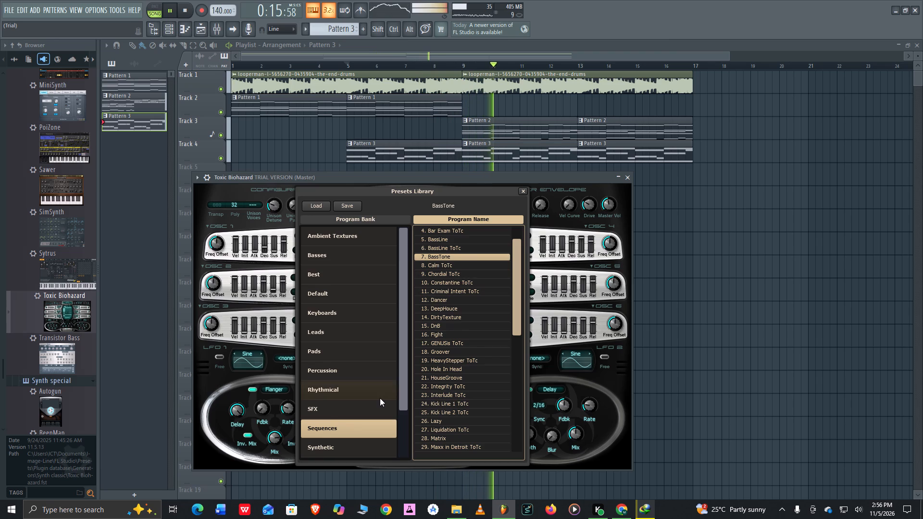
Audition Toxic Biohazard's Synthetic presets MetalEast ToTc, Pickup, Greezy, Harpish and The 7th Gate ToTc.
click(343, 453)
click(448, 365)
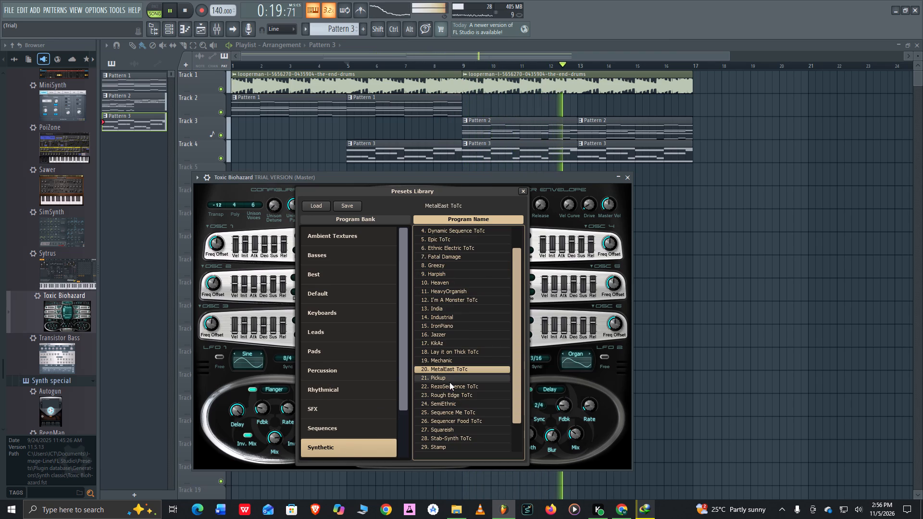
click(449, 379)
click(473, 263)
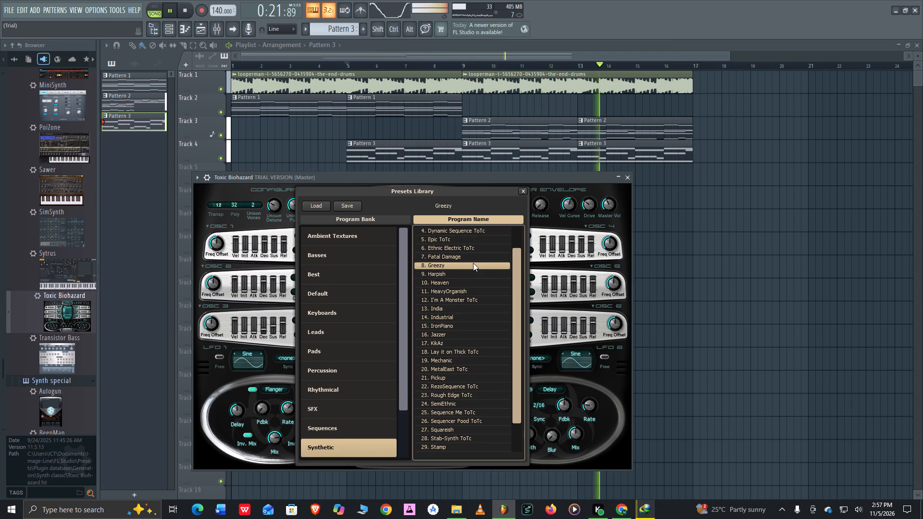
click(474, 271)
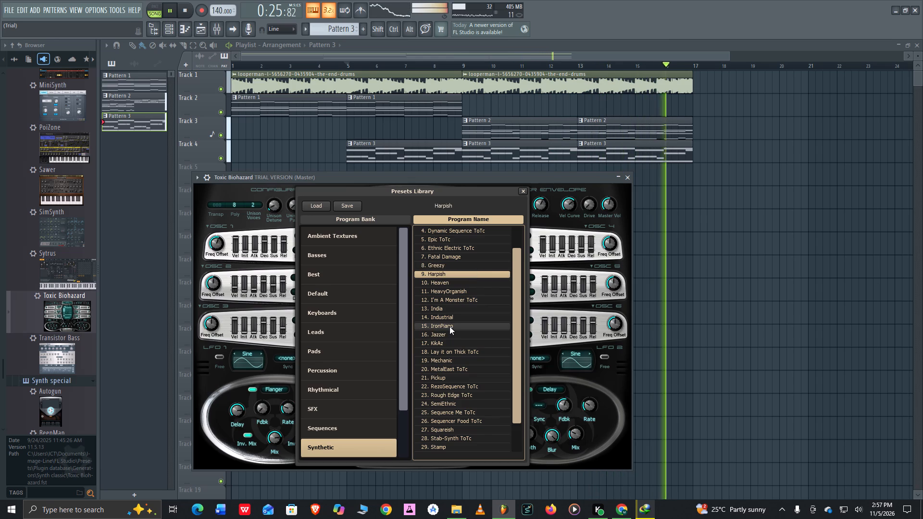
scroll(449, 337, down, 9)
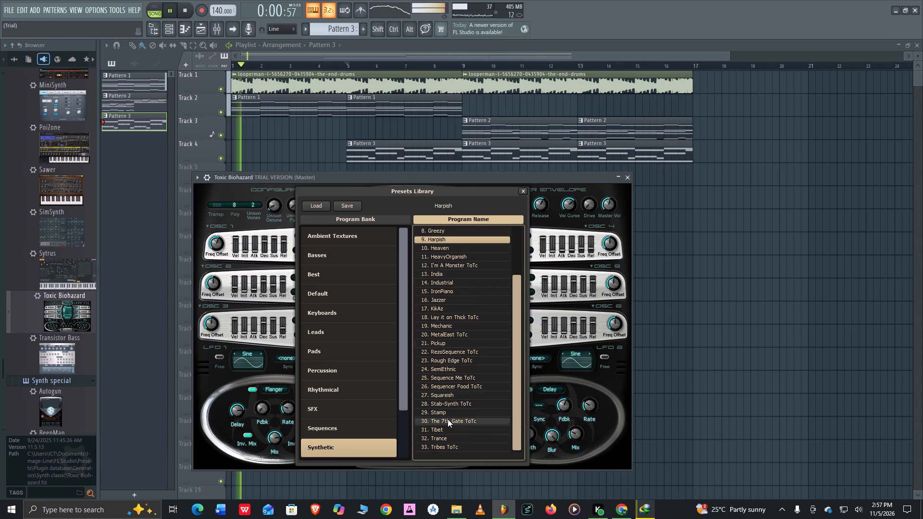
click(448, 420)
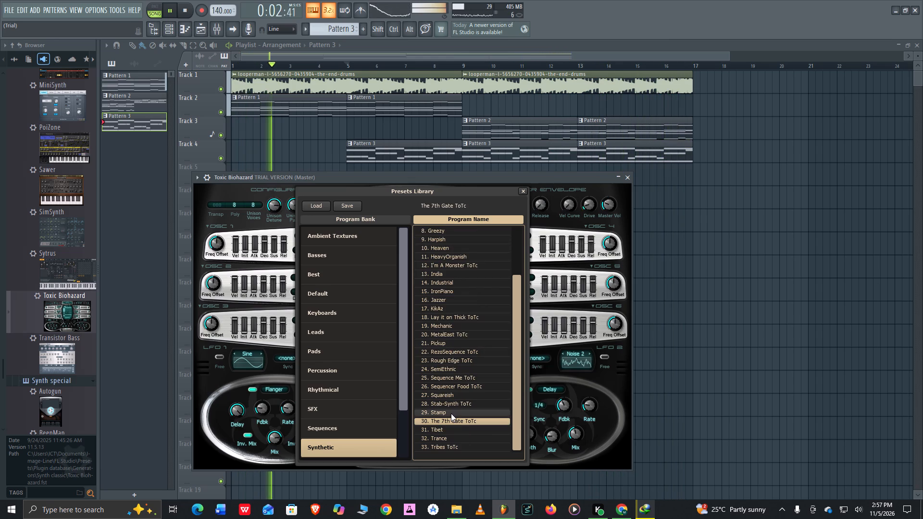
Audition the Pads presets DeathStar, Black, All Saws ToTc, Analog, Angel Voice, AngryStar and Anti-Warm ToTc, and go back to AngryStar.
click(351, 350)
click(446, 356)
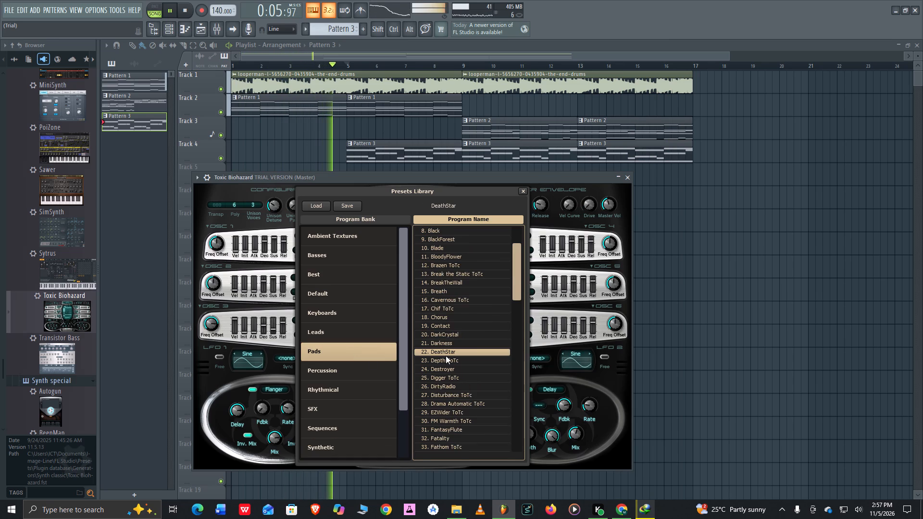
click(454, 232)
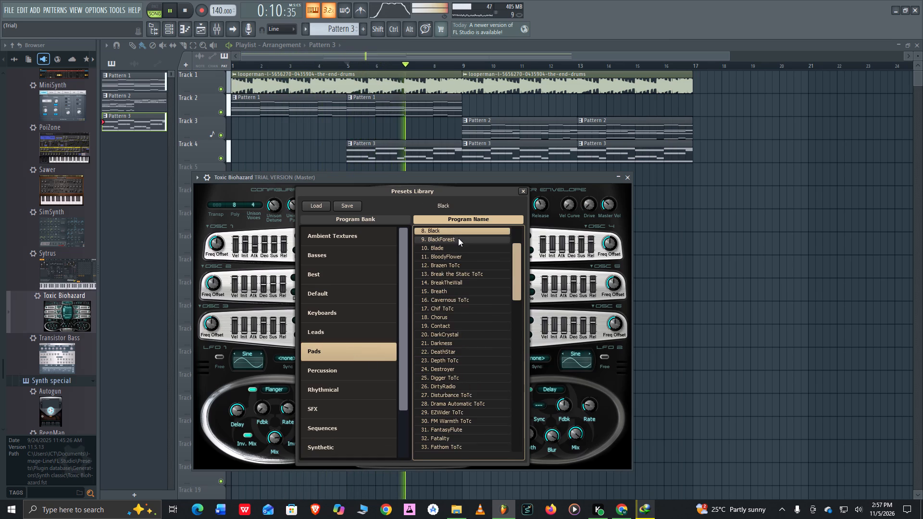
scroll(466, 255, up, 15)
click(469, 228)
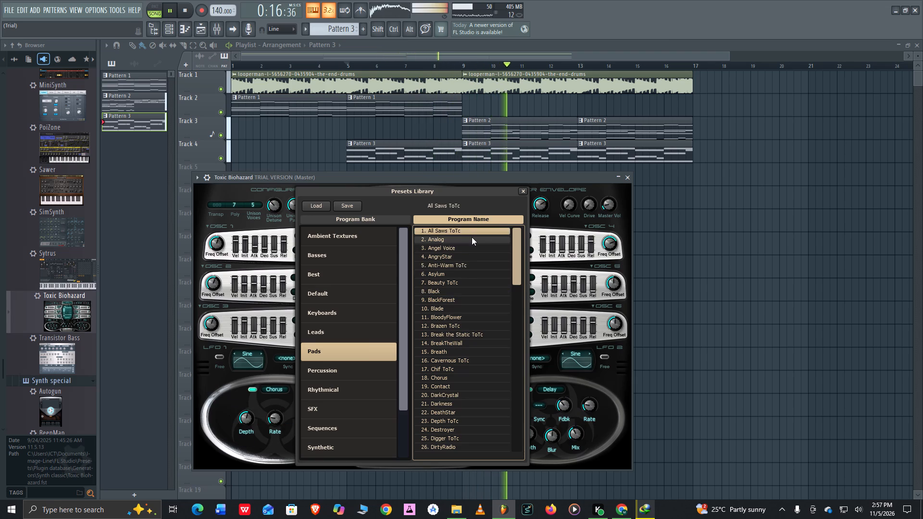
click(471, 243)
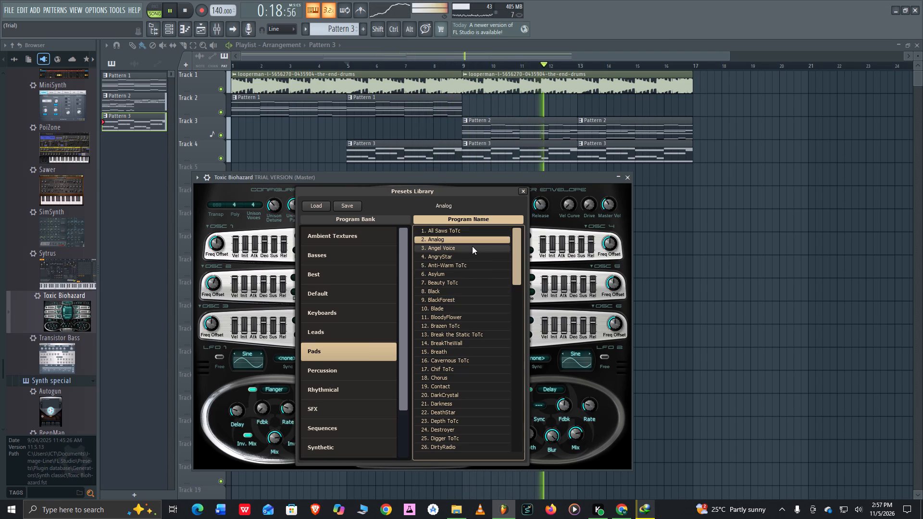
click(473, 246)
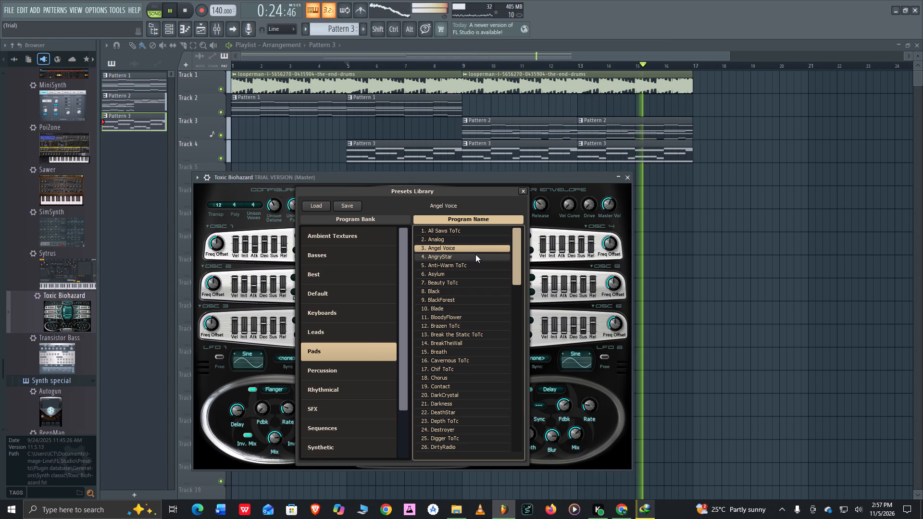
click(475, 254)
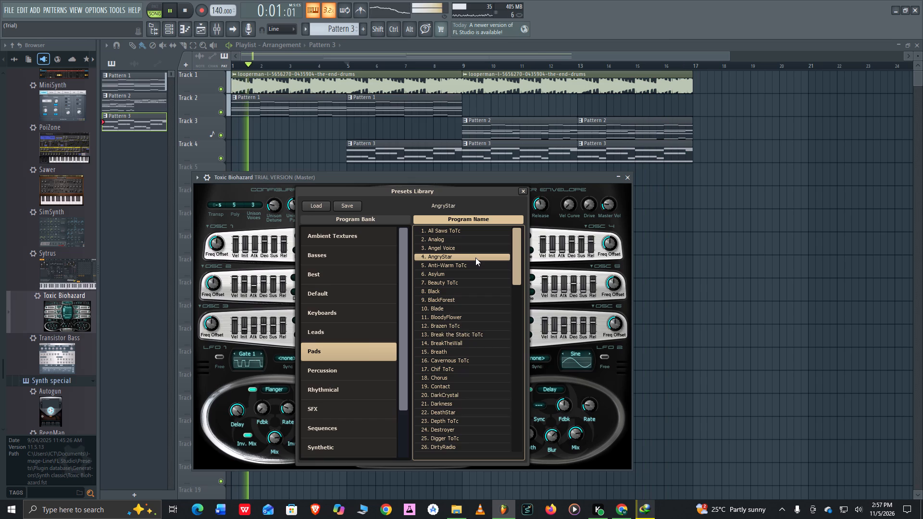
click(473, 264)
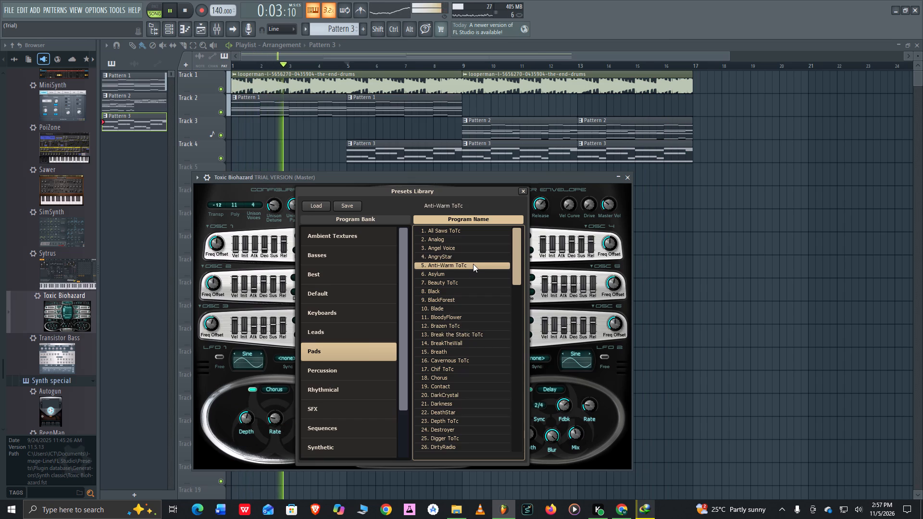
click(471, 257)
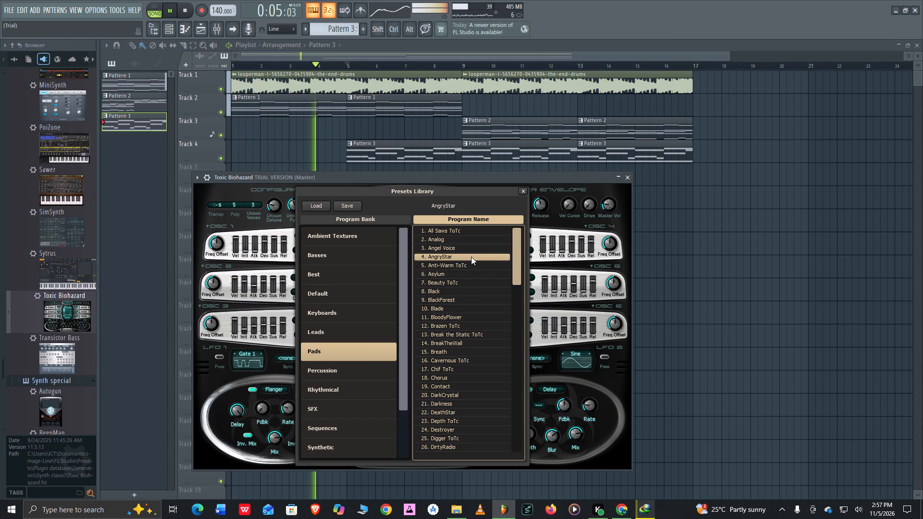
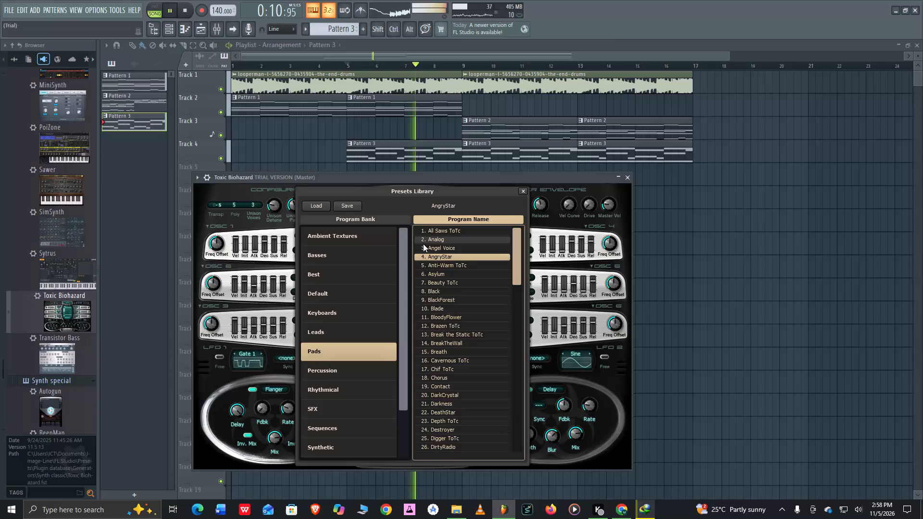
Audition the Pads presets Anti-Warm ToTc, Black and BlackForest against the playing arrangement.
click(431, 266)
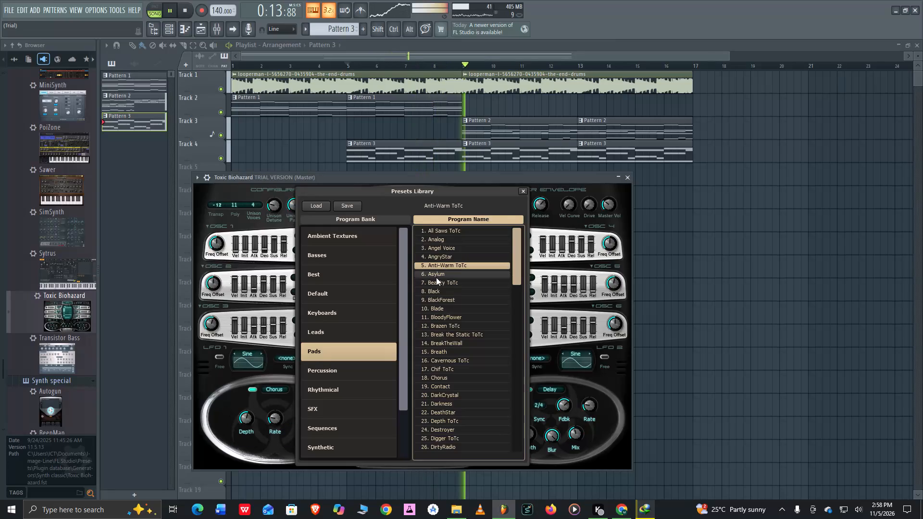
click(443, 294)
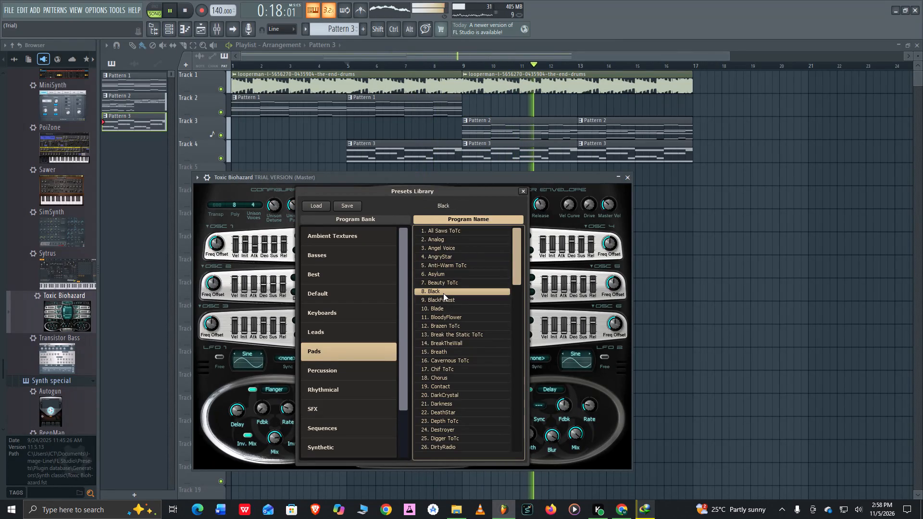
click(447, 300)
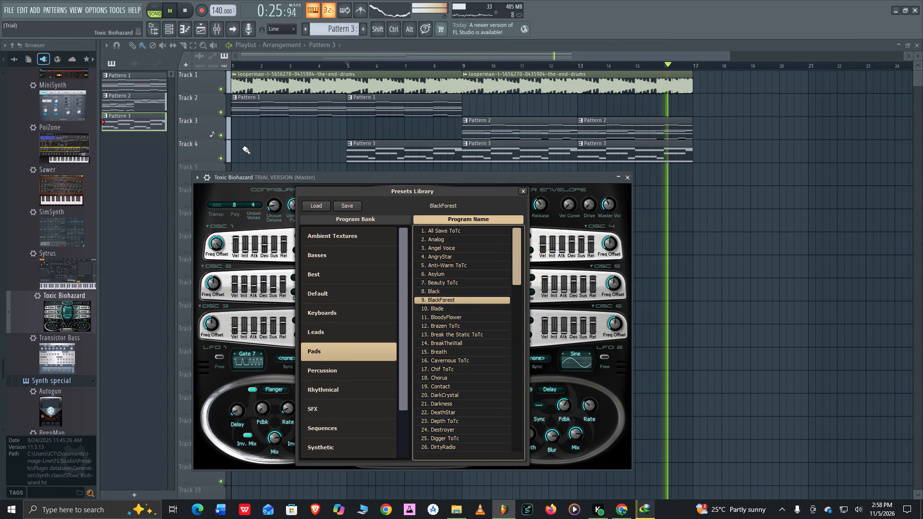
Mute Track 2 and Track 3 in the playlist, keeping only the drums and the Pattern 3 clips audible.
click(222, 109)
click(223, 139)
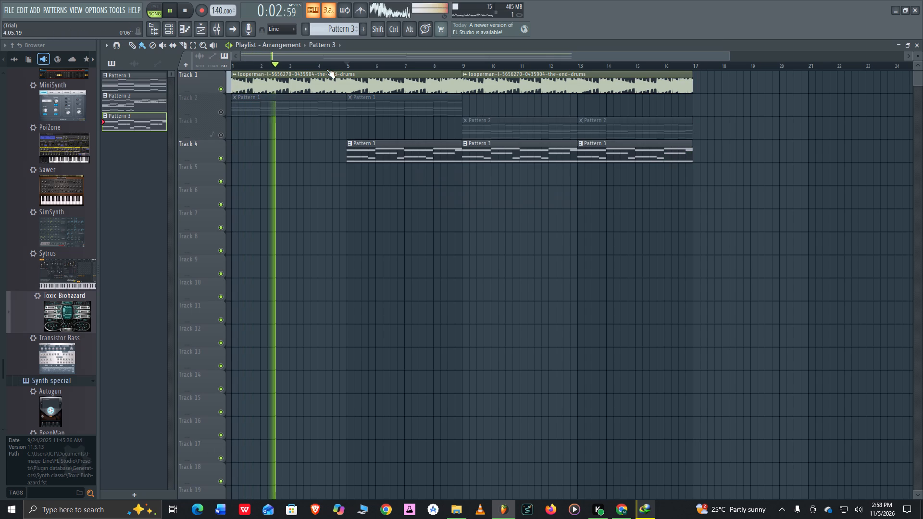
Reopen Toxic Biohazard from the channel rack and audition the Pads presets Blade, BloodyFlower and Break the Static ToTc.
click(171, 27)
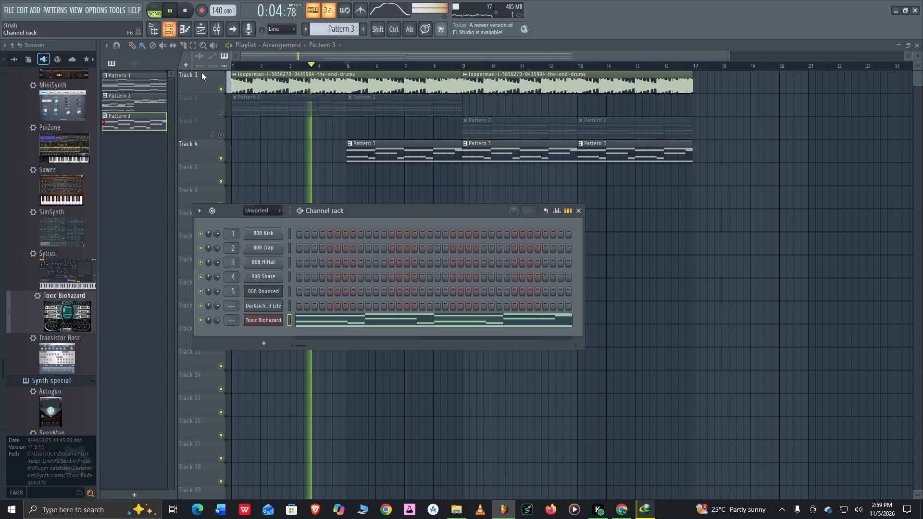
double_click(272, 321)
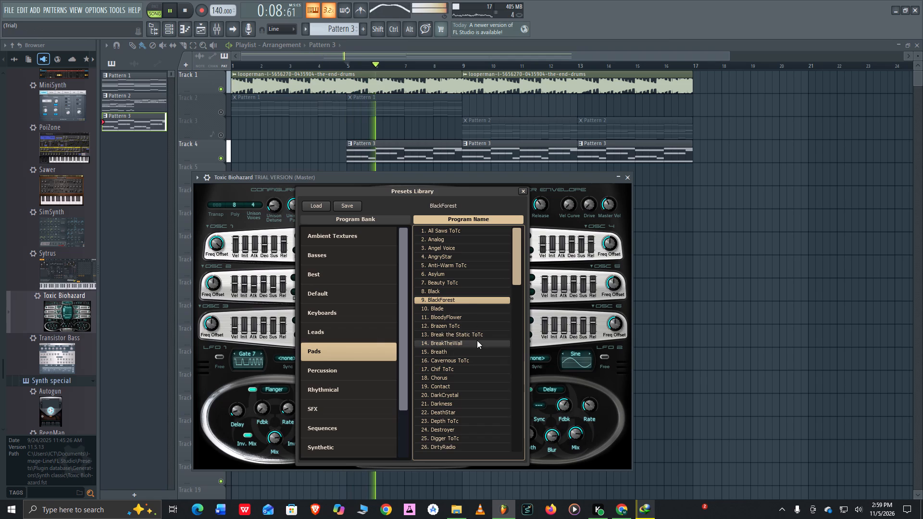
click(468, 307)
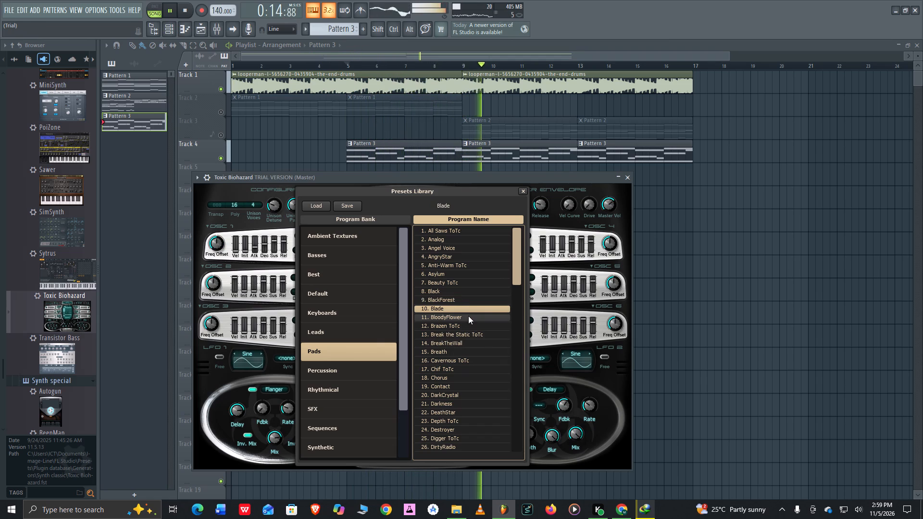
click(468, 316)
scroll(468, 316, down, 3)
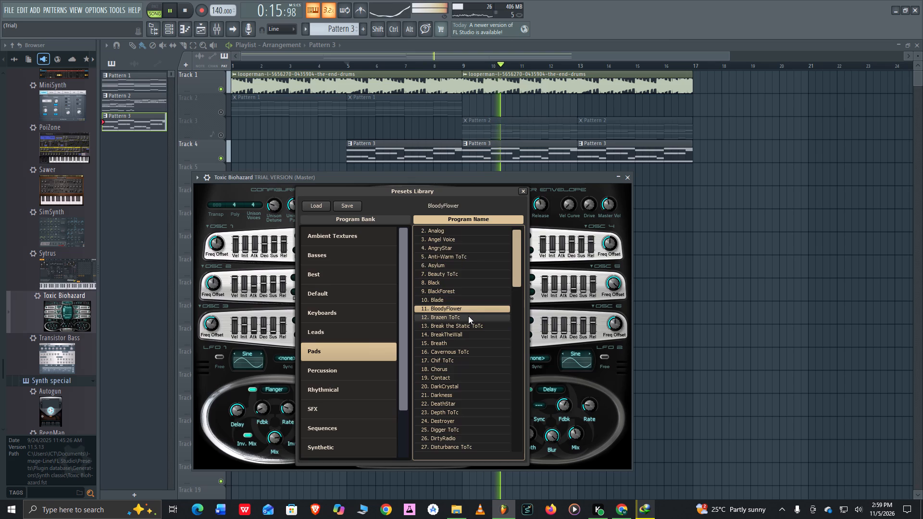
click(469, 308)
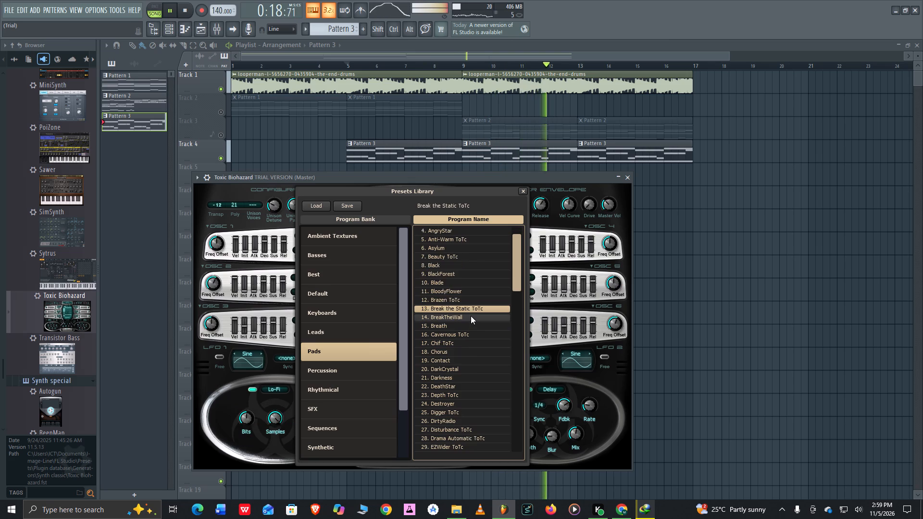
Audition the Pads presets BreakTheWall, Breath, Cavernous ToTc, Chif ToTc, Chorus and DeathStar with the drums and Pattern 3.
click(471, 316)
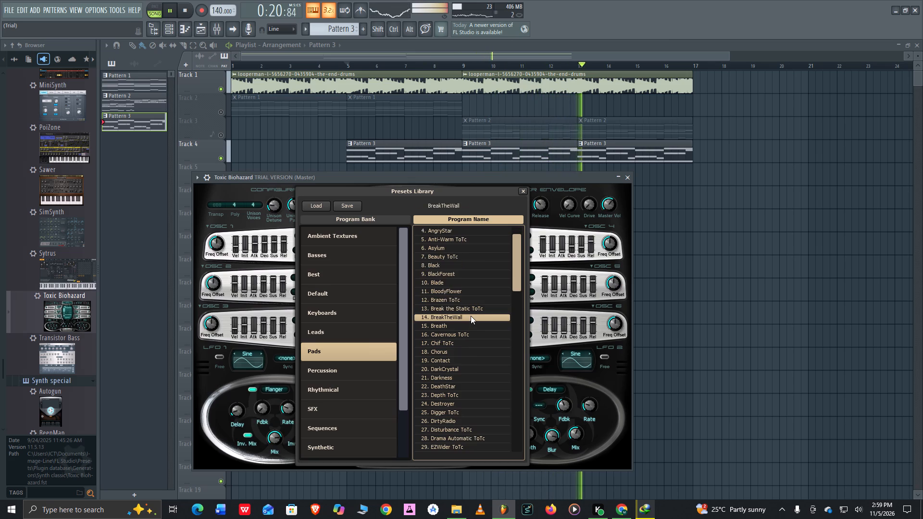
click(475, 325)
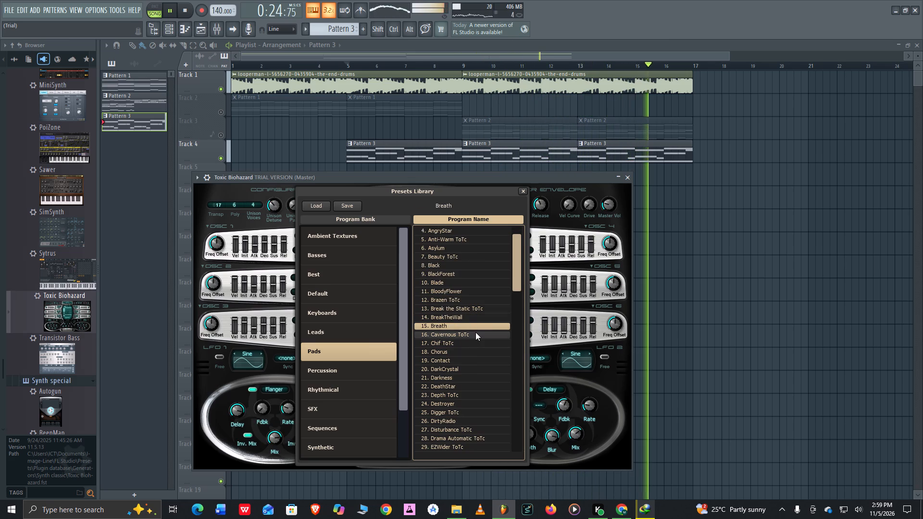
click(475, 332)
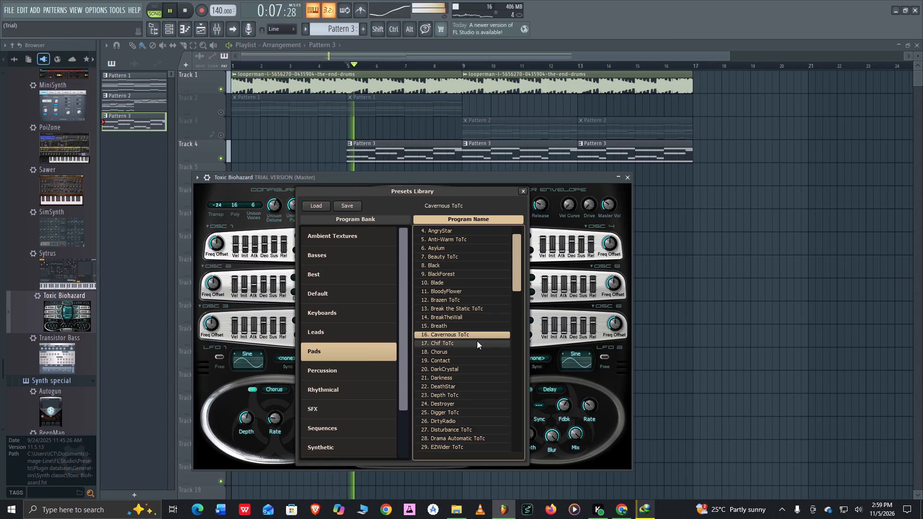
click(477, 341)
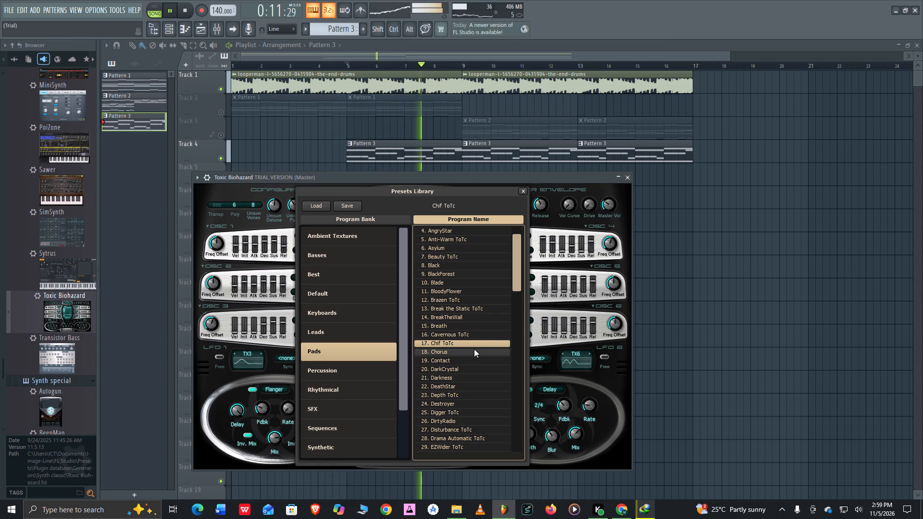
click(474, 349)
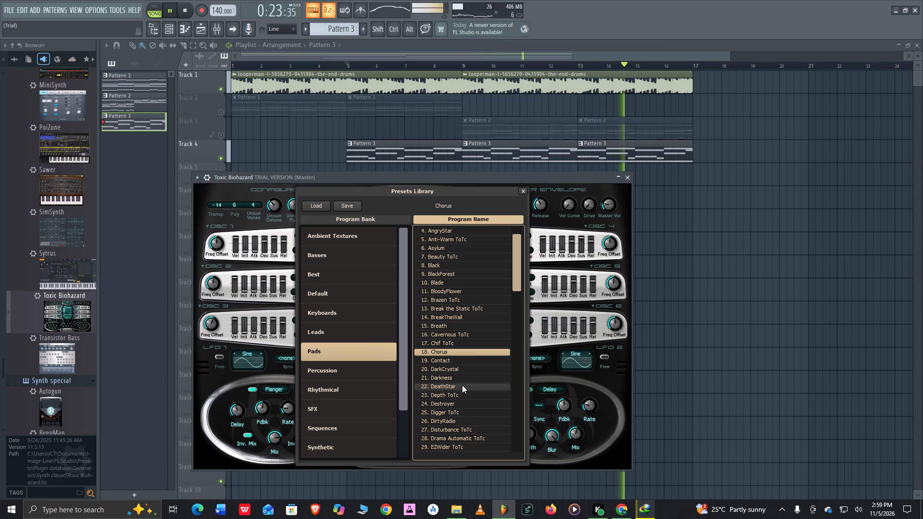
click(462, 386)
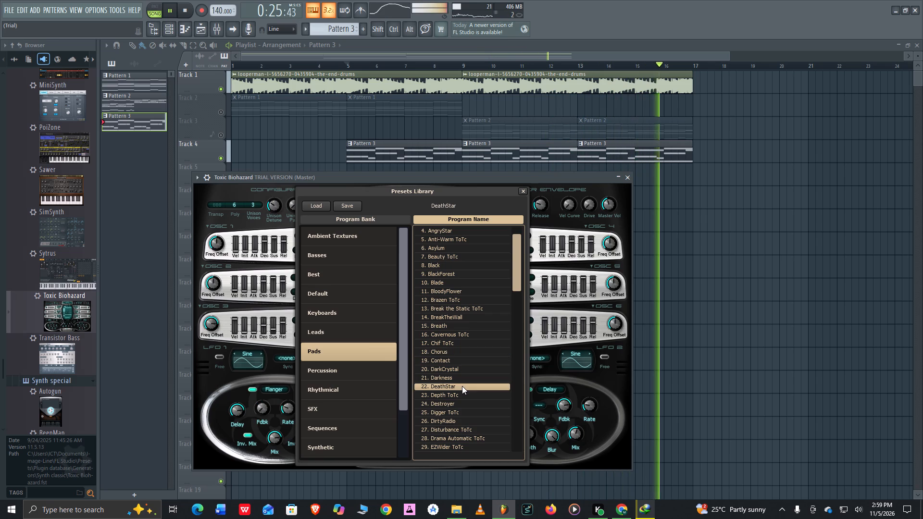
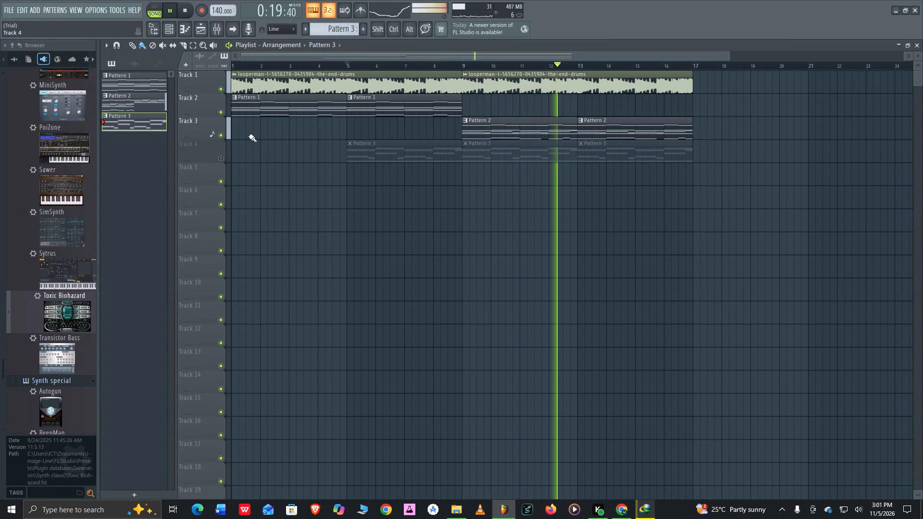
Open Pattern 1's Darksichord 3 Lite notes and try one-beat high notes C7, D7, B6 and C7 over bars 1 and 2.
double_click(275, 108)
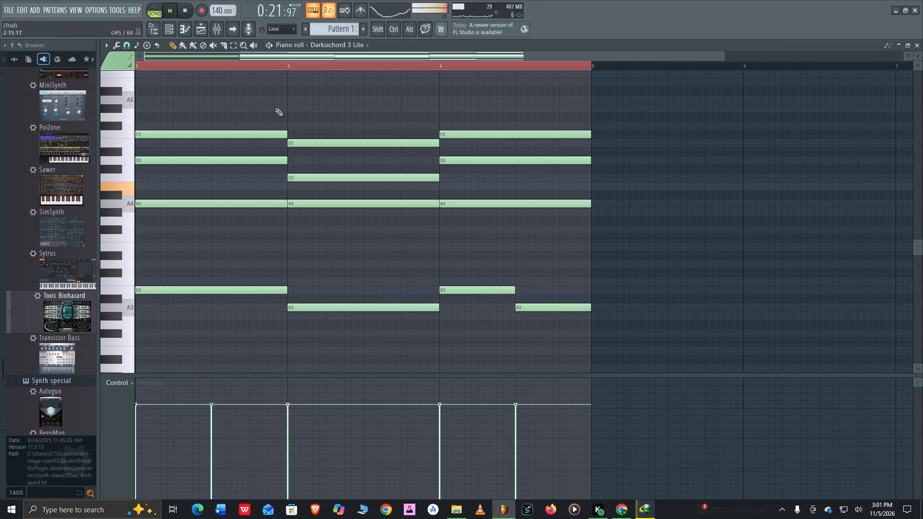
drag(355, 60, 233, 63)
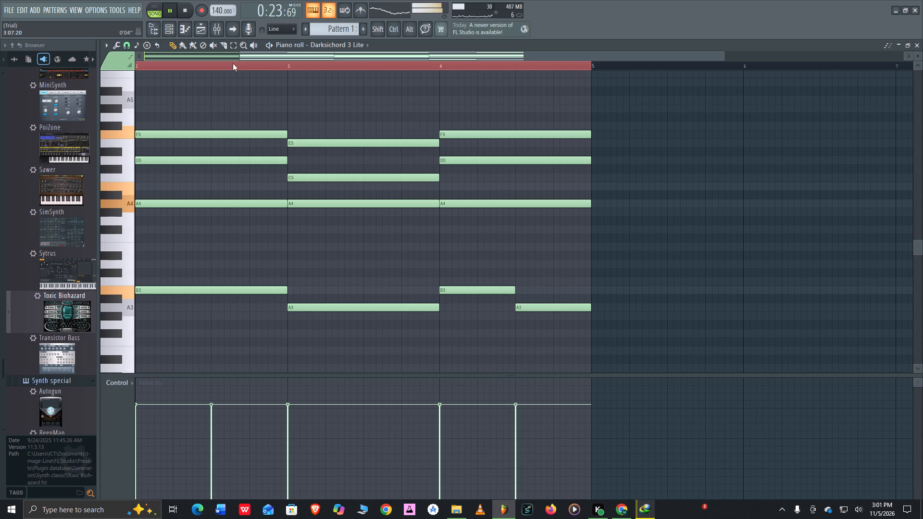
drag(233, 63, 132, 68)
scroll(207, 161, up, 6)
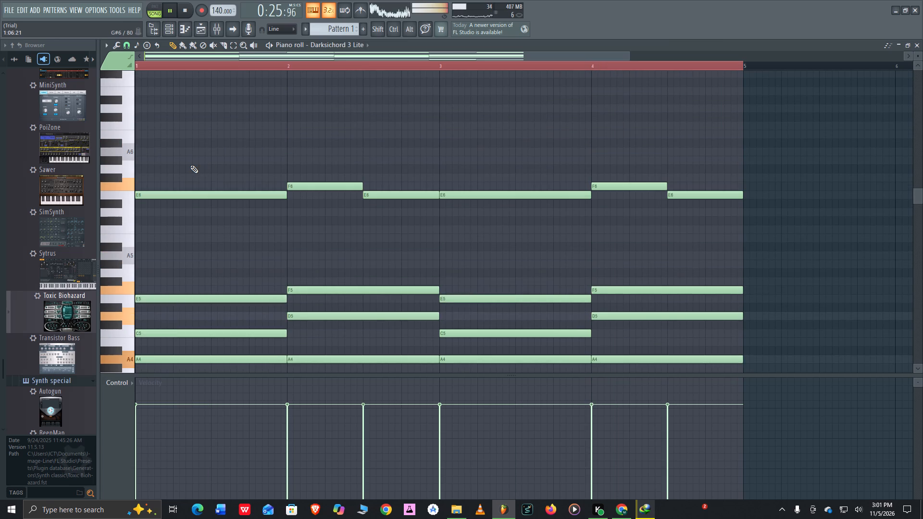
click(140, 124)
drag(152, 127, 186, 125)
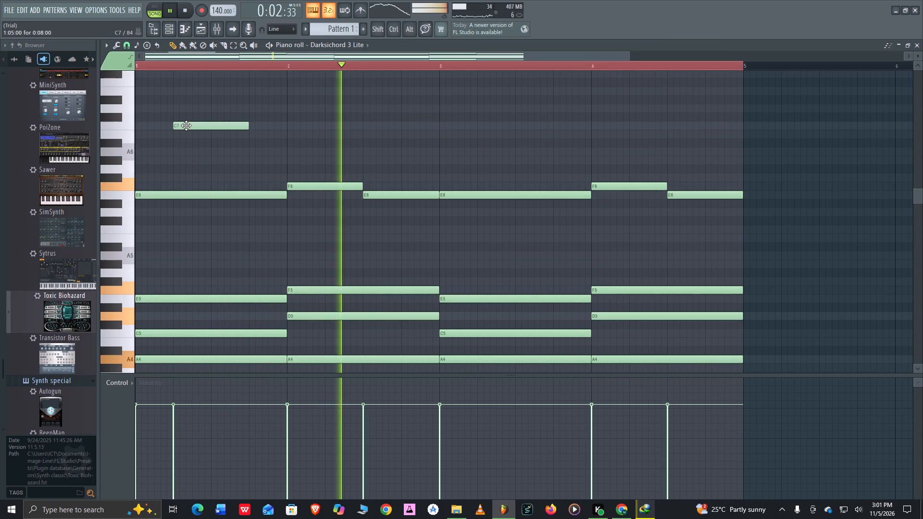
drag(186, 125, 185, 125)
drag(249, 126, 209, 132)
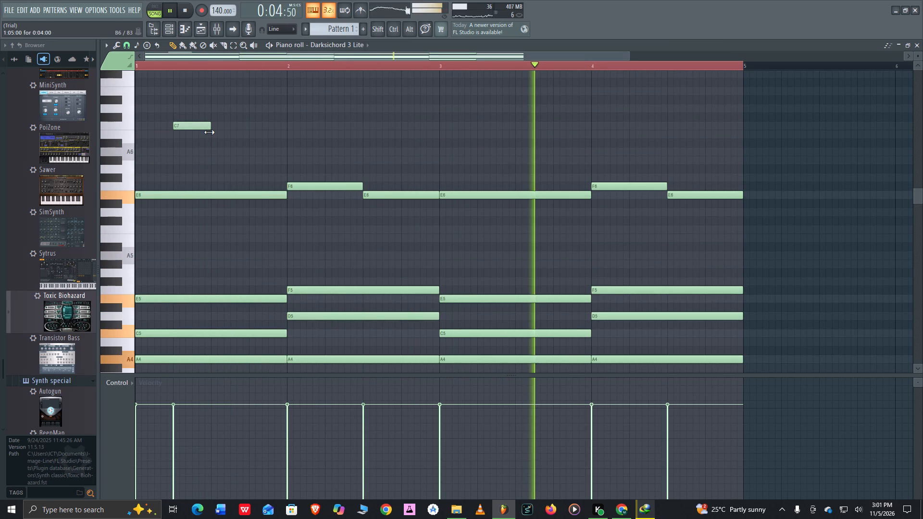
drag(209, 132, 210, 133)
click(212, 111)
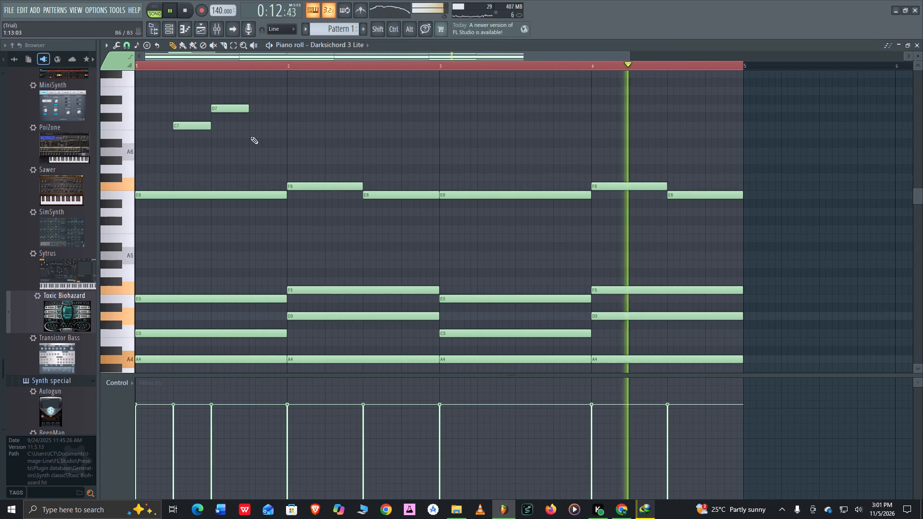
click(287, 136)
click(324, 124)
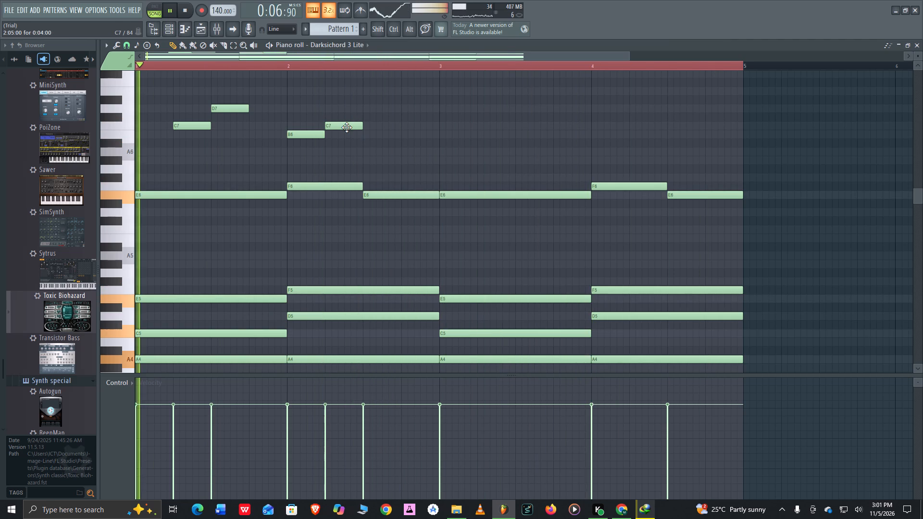
Erase the trial high notes and the whole E6–F6 line from Pattern 1, keeping the chords and bass notes.
right_drag(358, 121, 211, 125)
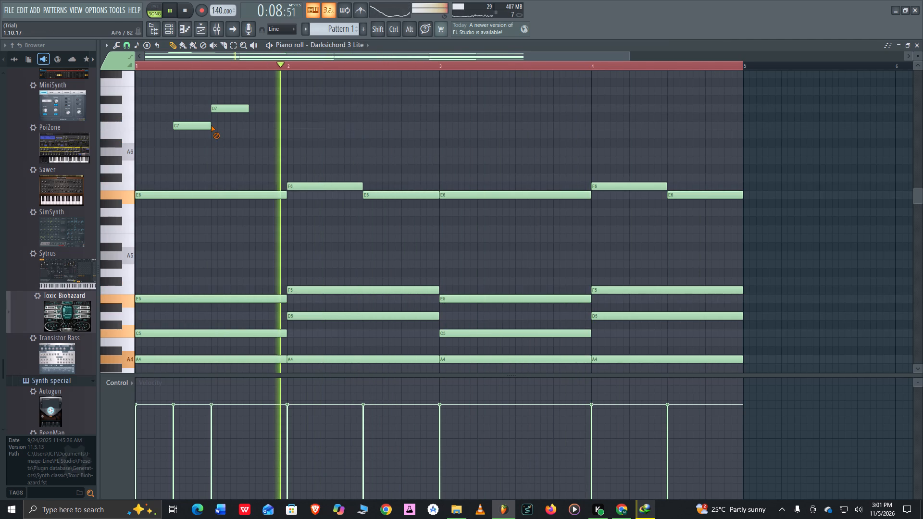
right_drag(211, 125, 228, 117)
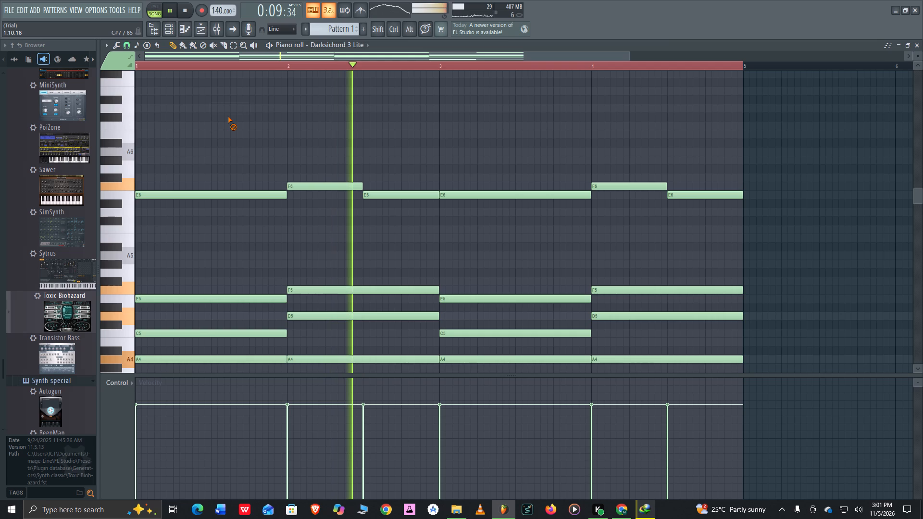
right_drag(228, 117, 676, 193)
scroll(187, 104, down, 6)
Return to the playlist and select bars 1 to 8 as the playback loop range.
click(200, 30)
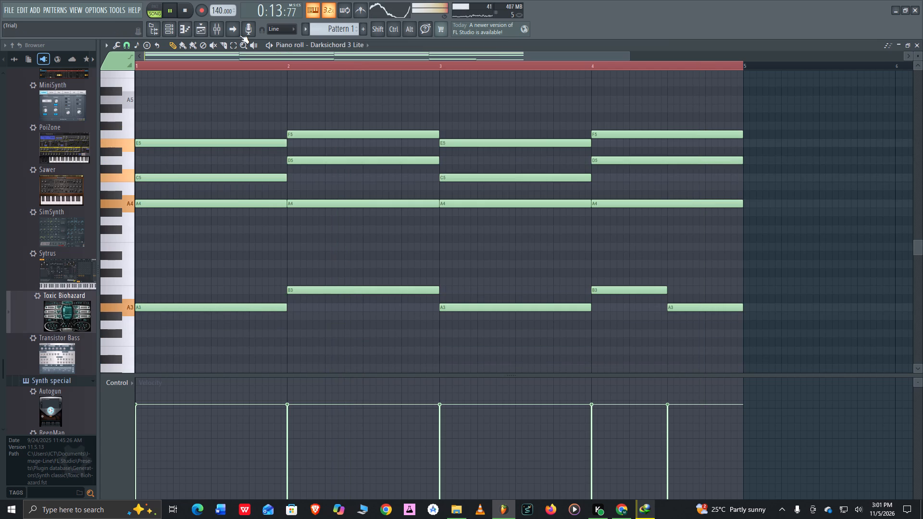
right_drag(232, 67, 453, 97)
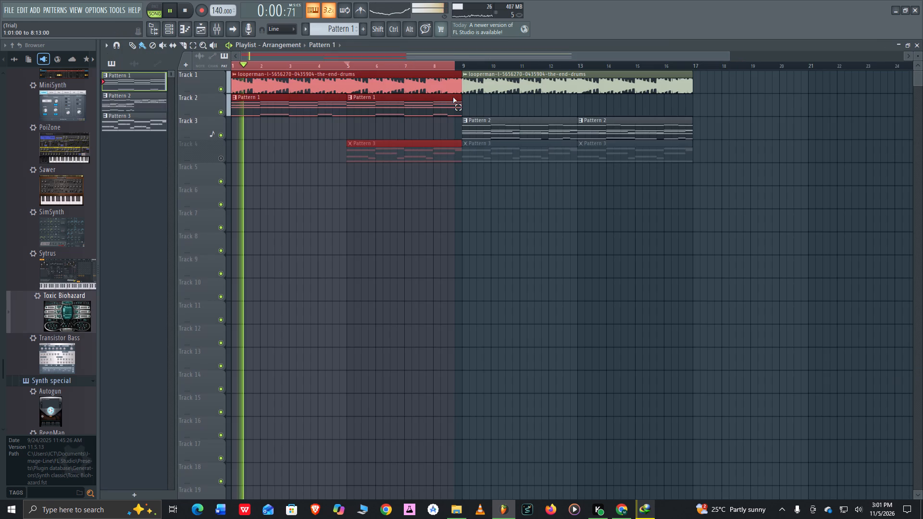
right_drag(453, 97, 460, 99)
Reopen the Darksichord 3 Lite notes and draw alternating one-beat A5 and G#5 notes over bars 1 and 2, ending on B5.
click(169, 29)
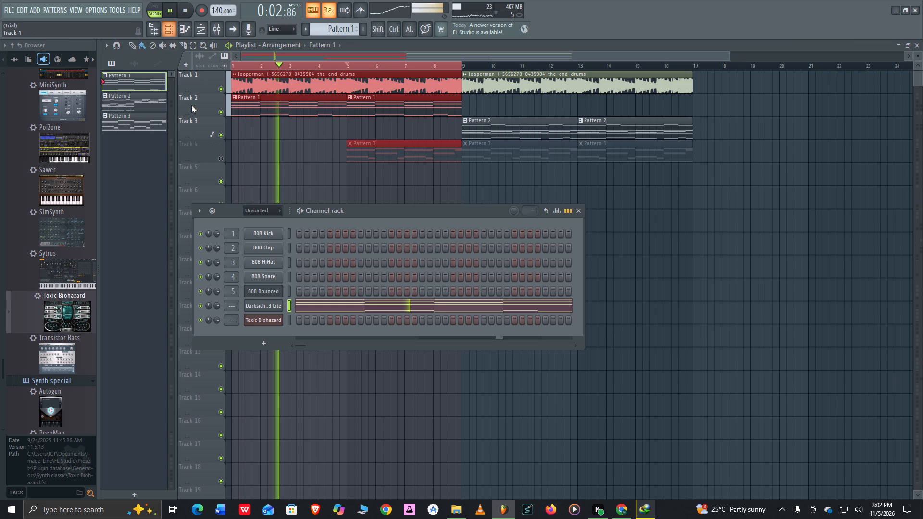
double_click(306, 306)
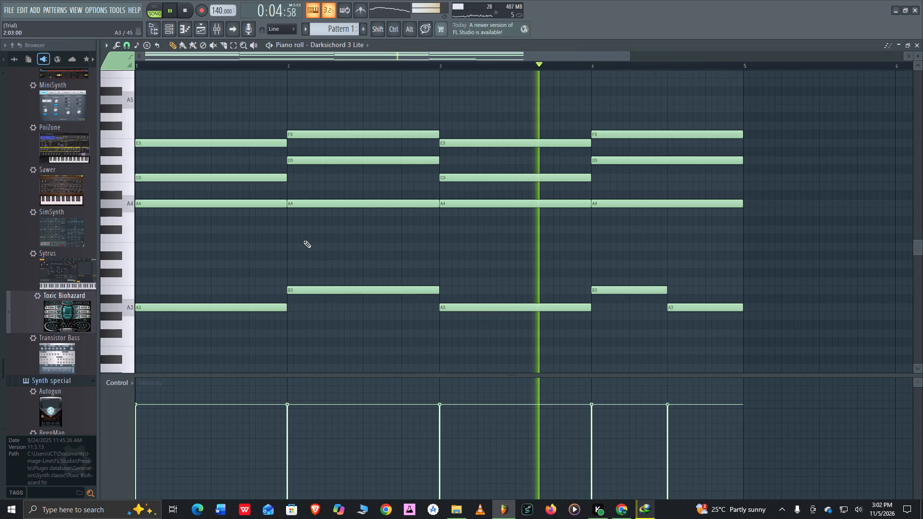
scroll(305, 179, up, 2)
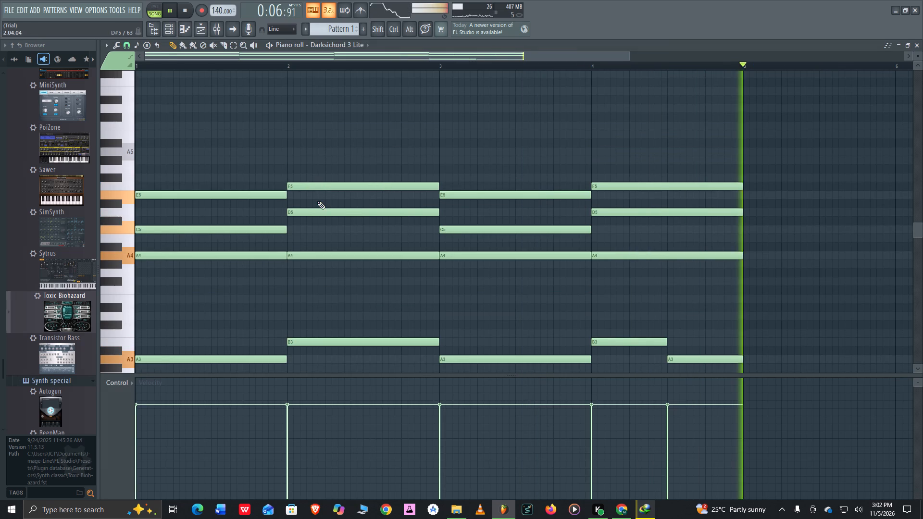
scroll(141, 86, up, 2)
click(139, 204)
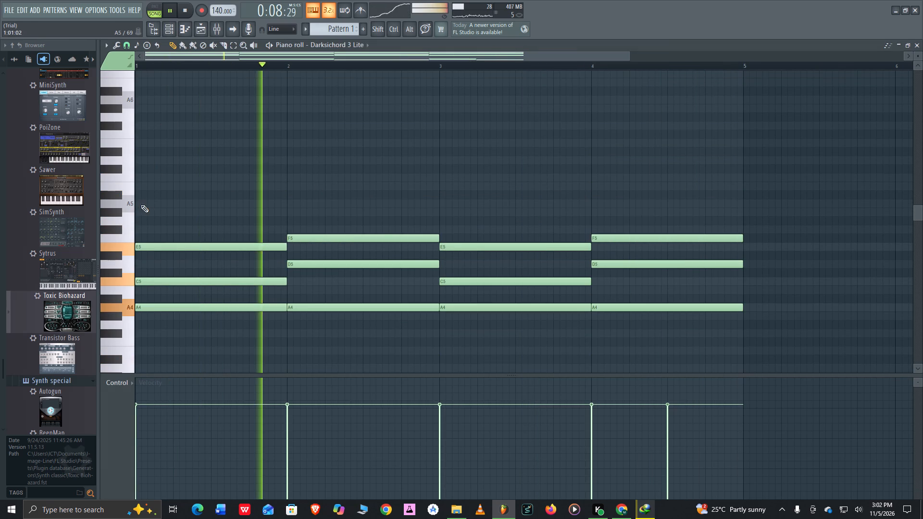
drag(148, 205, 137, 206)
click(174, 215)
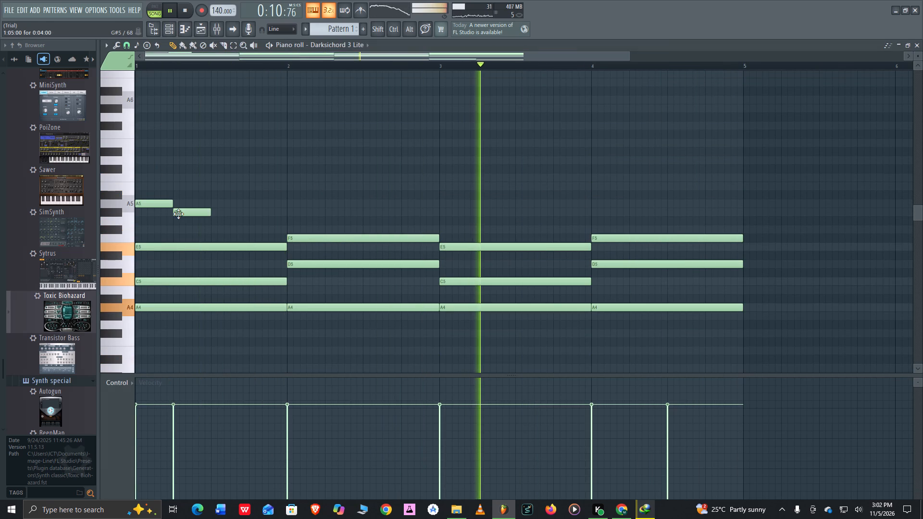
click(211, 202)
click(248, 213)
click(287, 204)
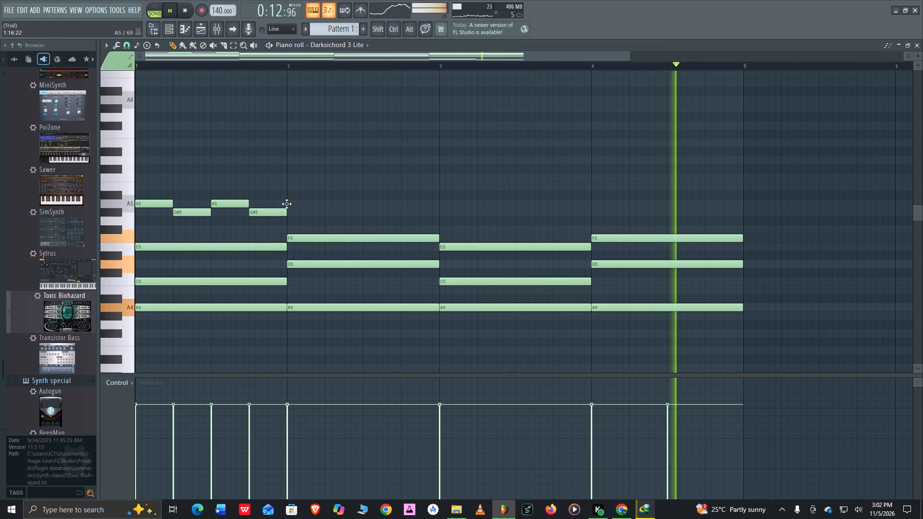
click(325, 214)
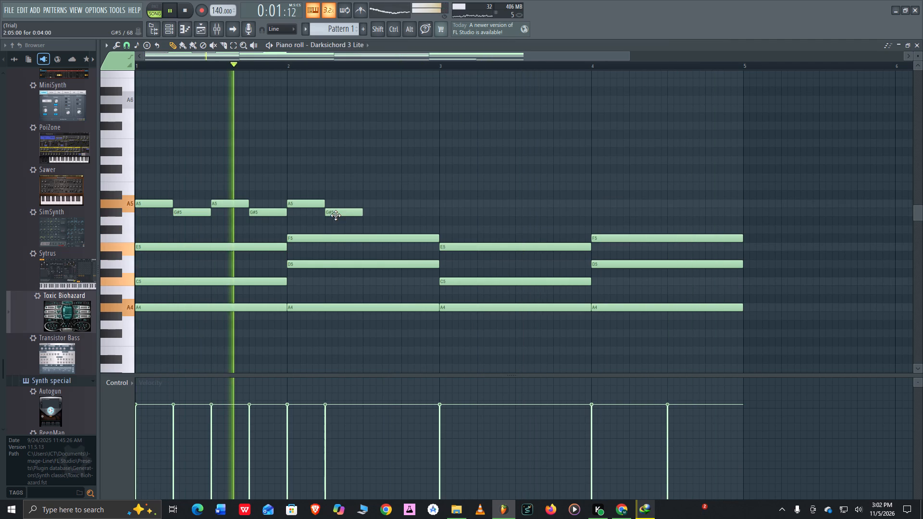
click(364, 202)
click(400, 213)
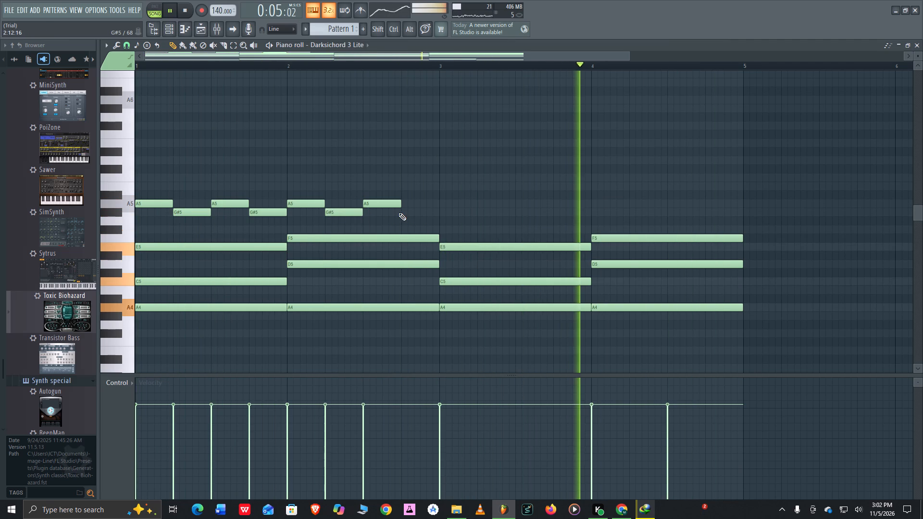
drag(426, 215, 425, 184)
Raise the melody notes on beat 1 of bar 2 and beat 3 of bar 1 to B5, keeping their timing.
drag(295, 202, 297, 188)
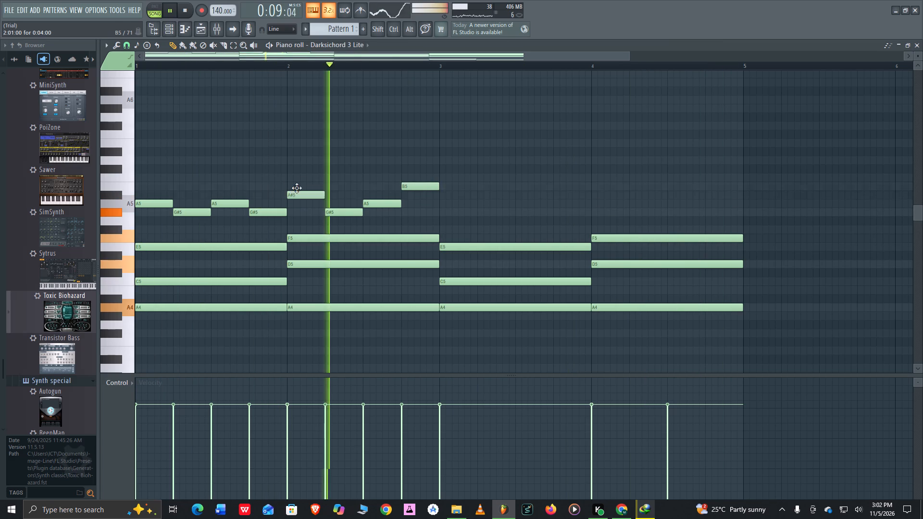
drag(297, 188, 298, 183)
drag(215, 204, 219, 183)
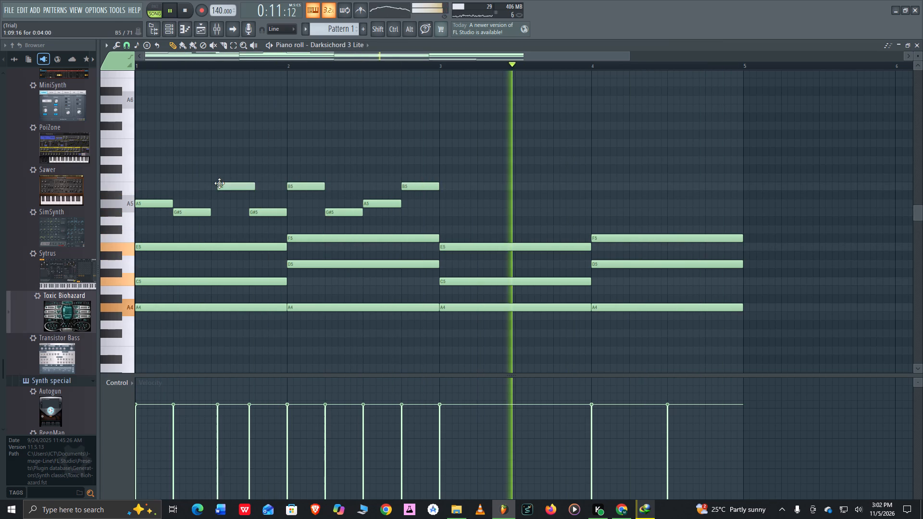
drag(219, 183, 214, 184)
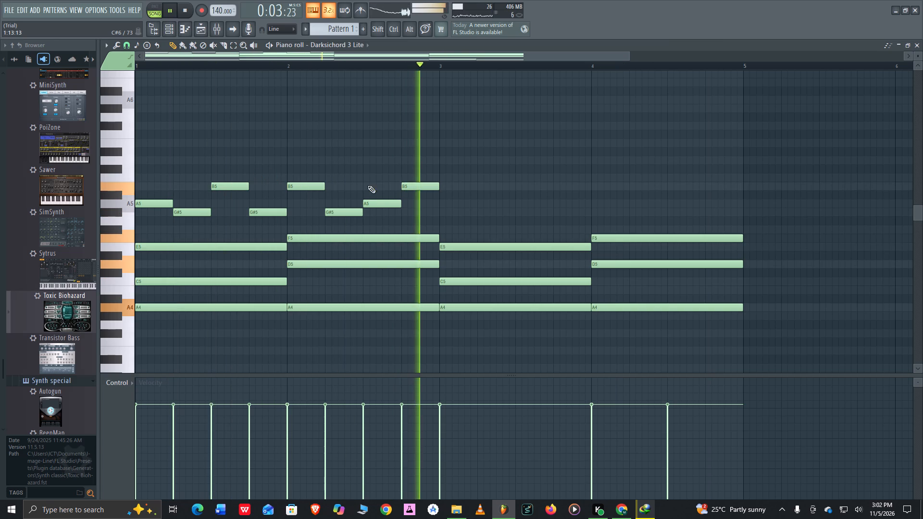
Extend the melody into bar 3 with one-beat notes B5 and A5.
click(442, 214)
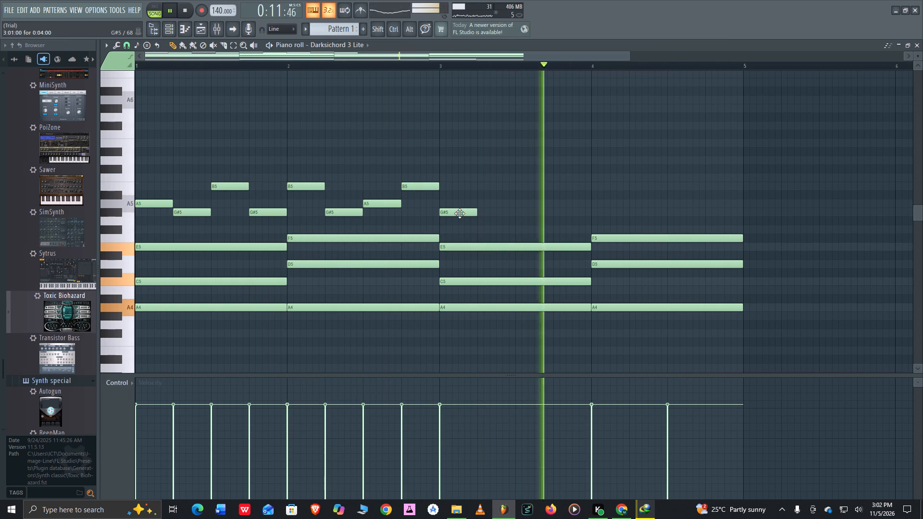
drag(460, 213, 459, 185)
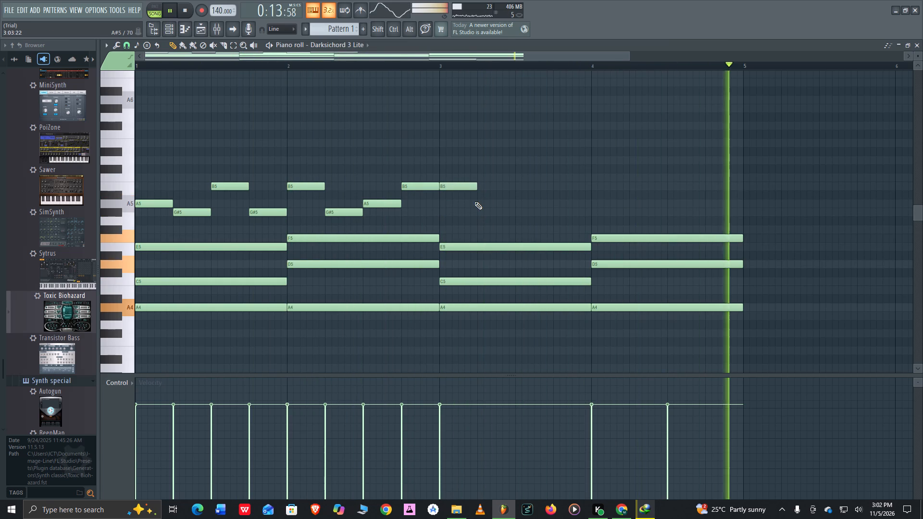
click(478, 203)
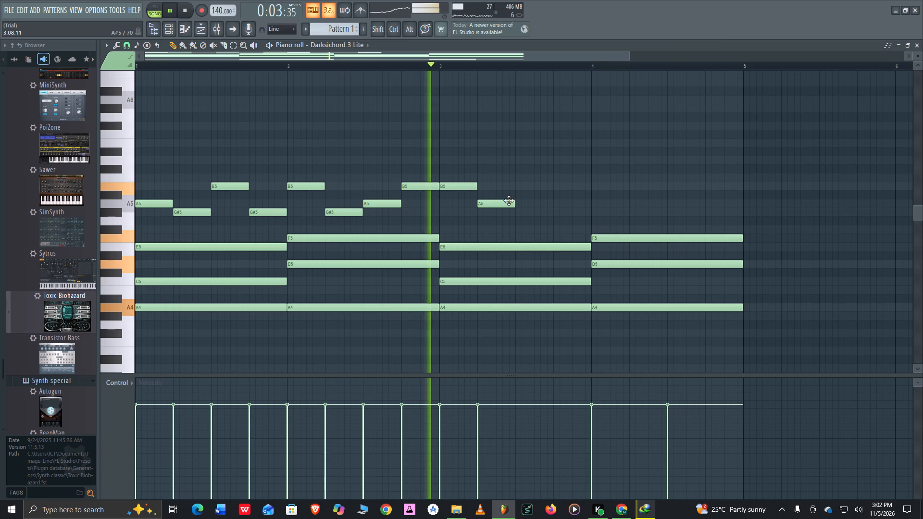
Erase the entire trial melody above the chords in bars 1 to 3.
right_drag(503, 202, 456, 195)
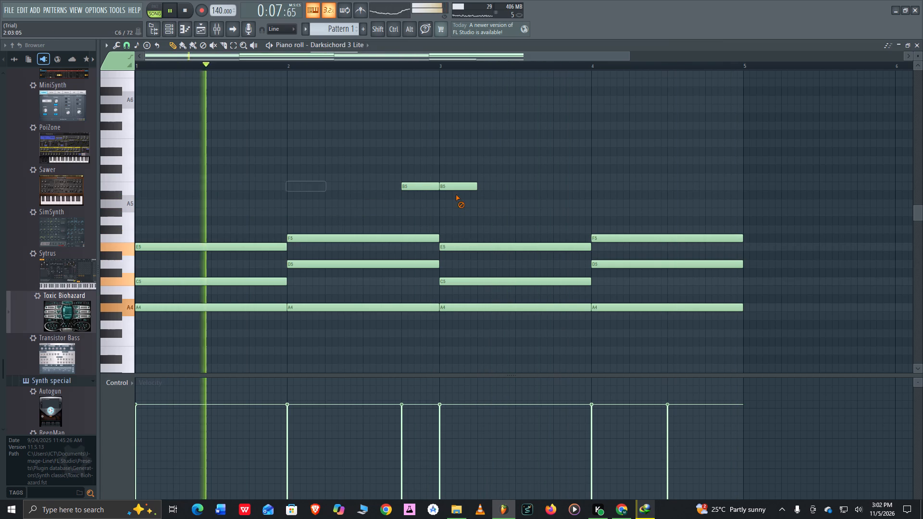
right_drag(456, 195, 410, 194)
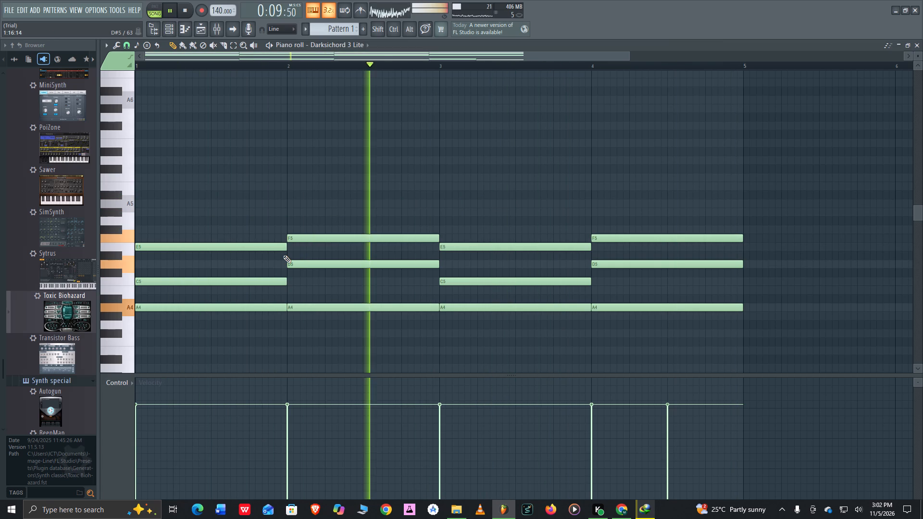
Shorten the bar 1 chord notes E5, C5 and A4 to half a bar each.
drag(283, 245, 208, 255)
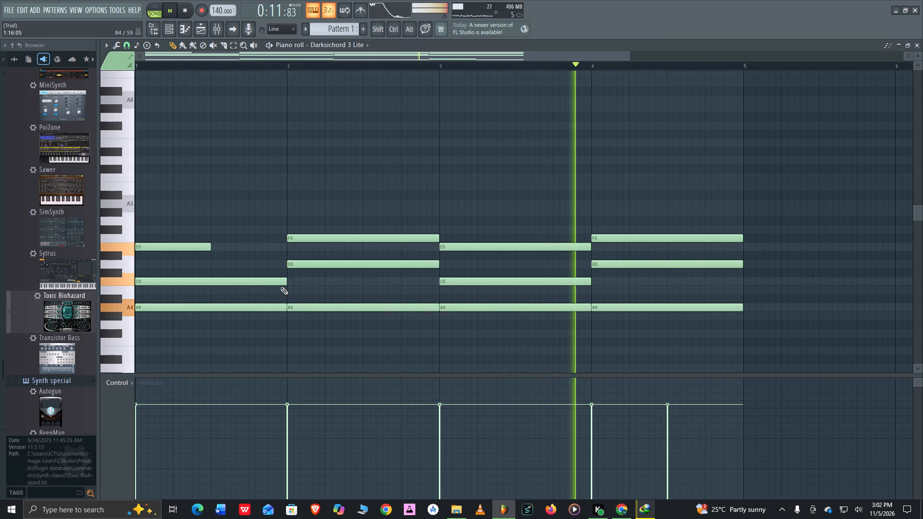
drag(287, 281, 209, 284)
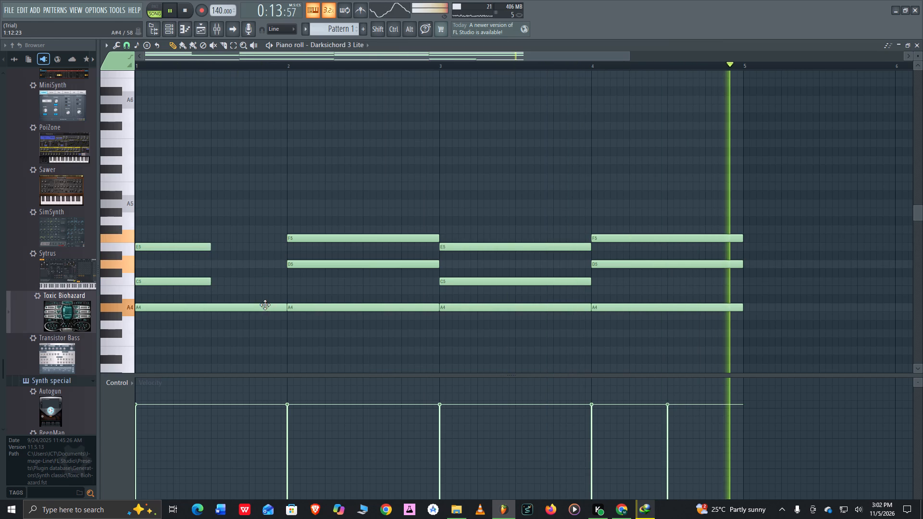
drag(286, 309, 207, 316)
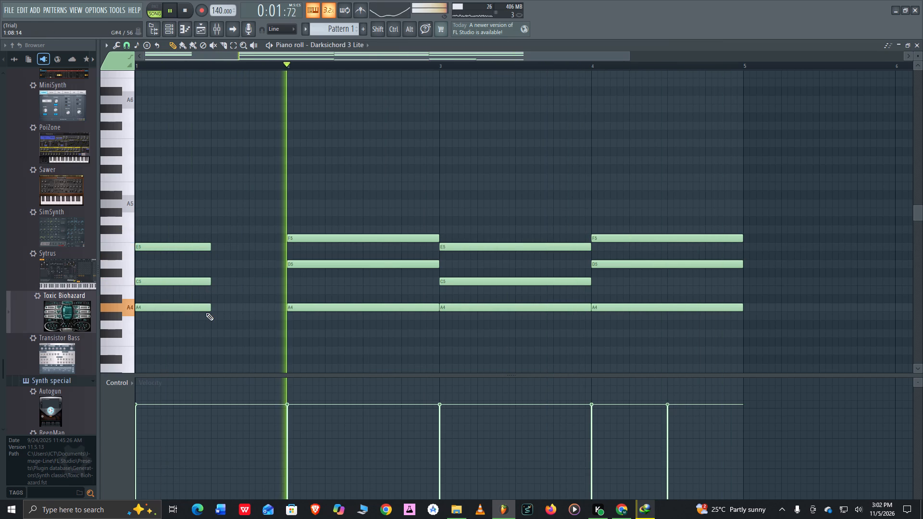
Add a half-bar note in the second half of bar 1, trying D5 and C5 before placing it on C#5.
click(210, 260)
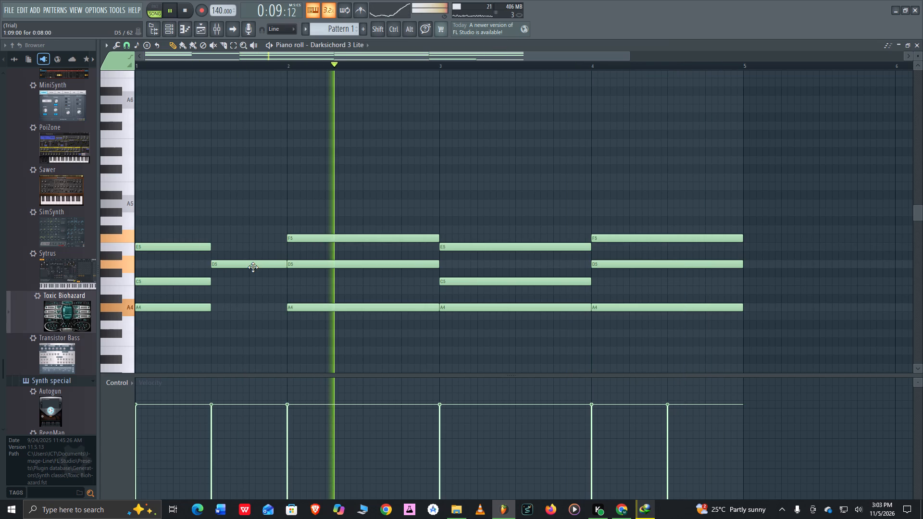
drag(228, 265, 228, 287)
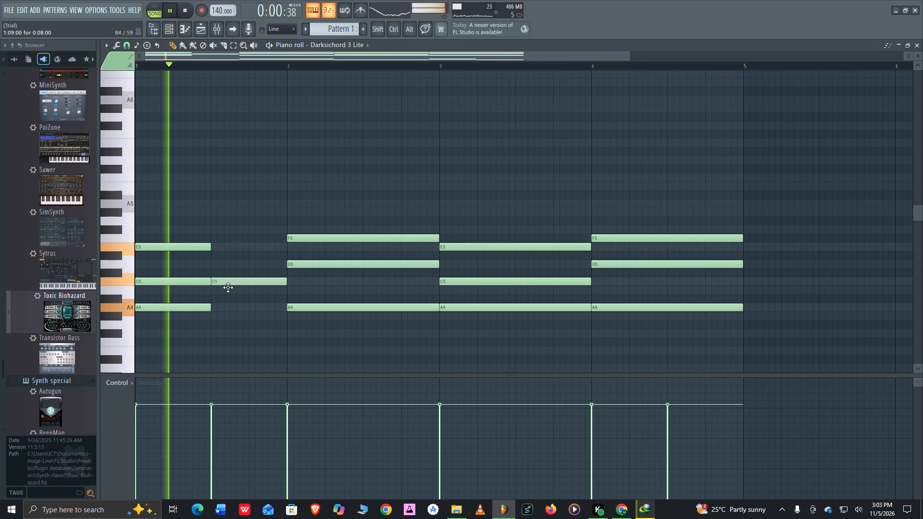
drag(228, 287, 228, 280)
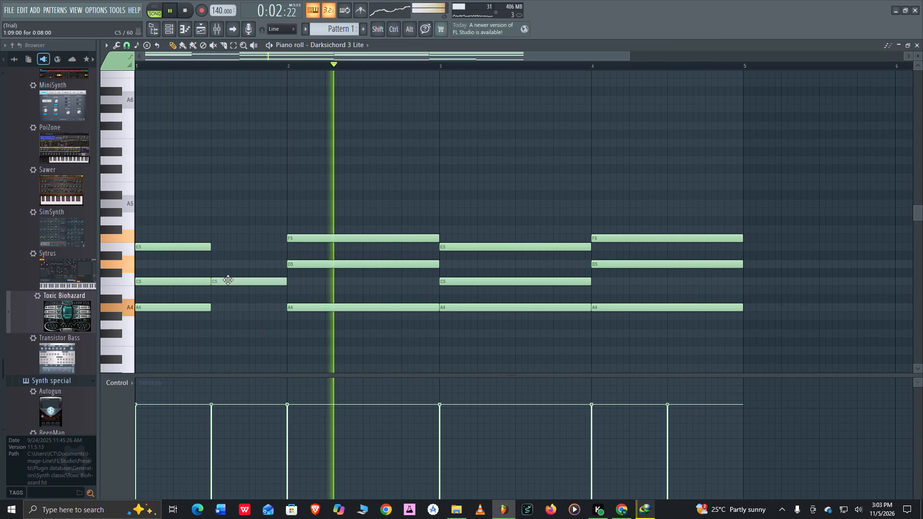
drag(228, 280, 225, 271)
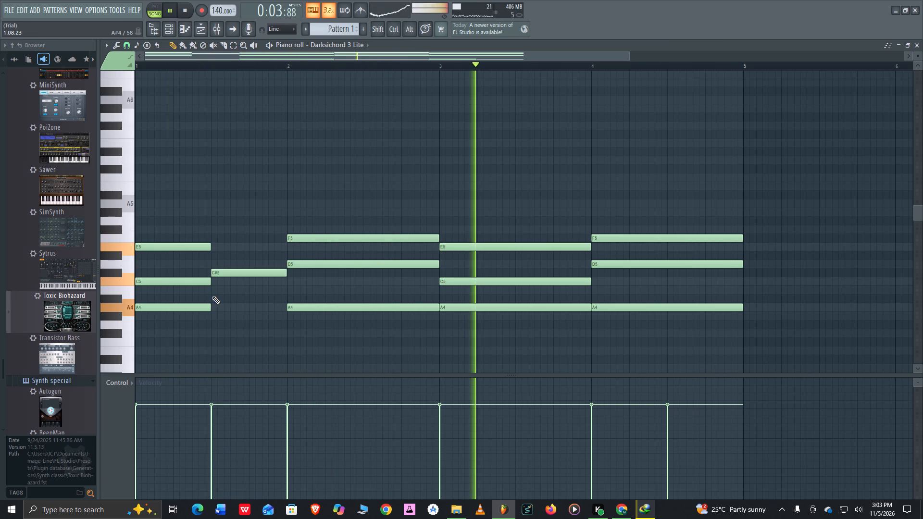
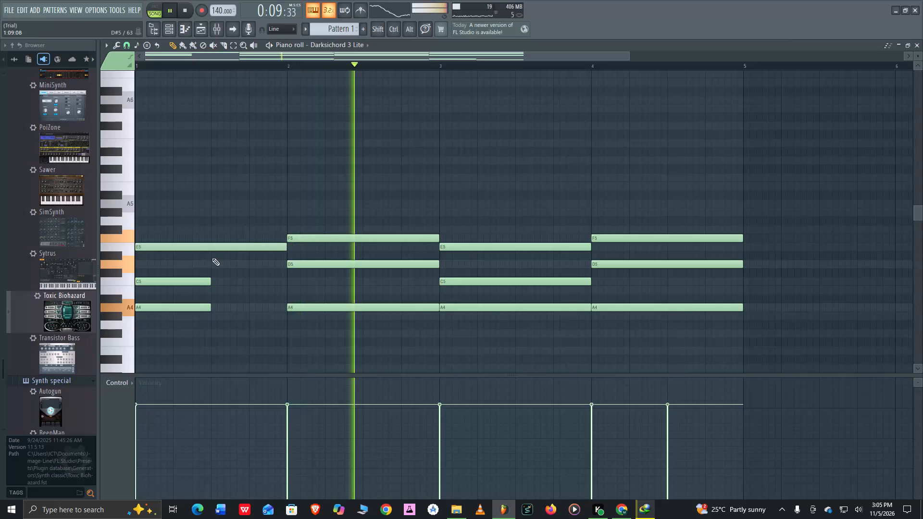
Extend the bar 1 chord notes C5 and A4 back to a full bar each.
drag(210, 278, 283, 288)
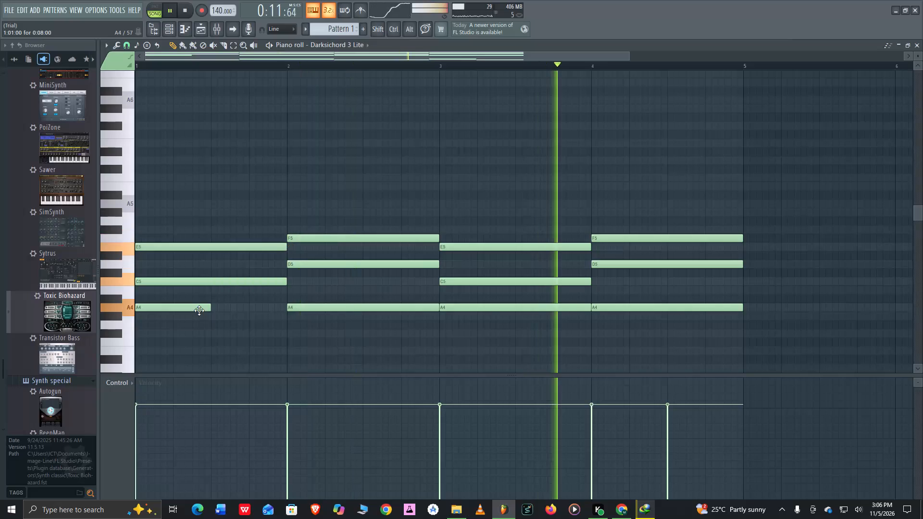
drag(210, 309, 284, 311)
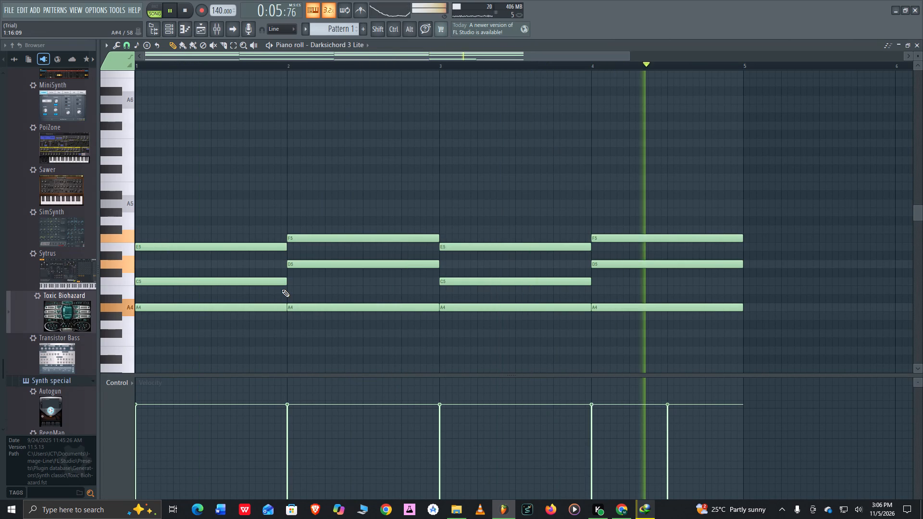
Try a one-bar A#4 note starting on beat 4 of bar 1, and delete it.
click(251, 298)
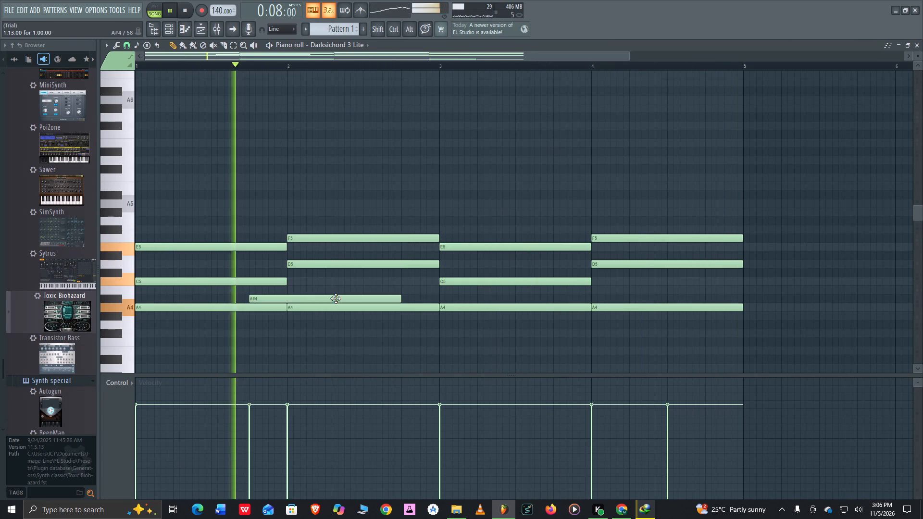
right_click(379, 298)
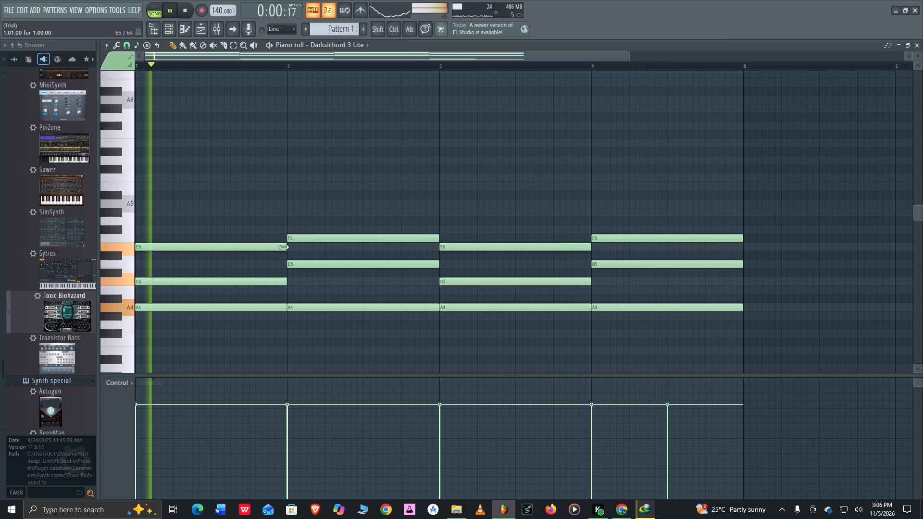
Shorten the bar 1 E5 note to one beat and move it to beat 2.
drag(286, 247, 175, 255)
drag(158, 248, 195, 250)
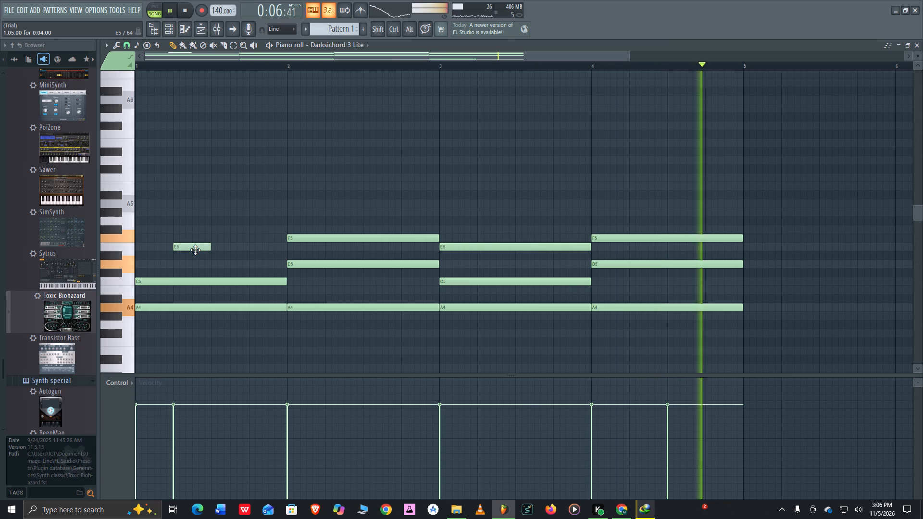
drag(195, 250, 197, 250)
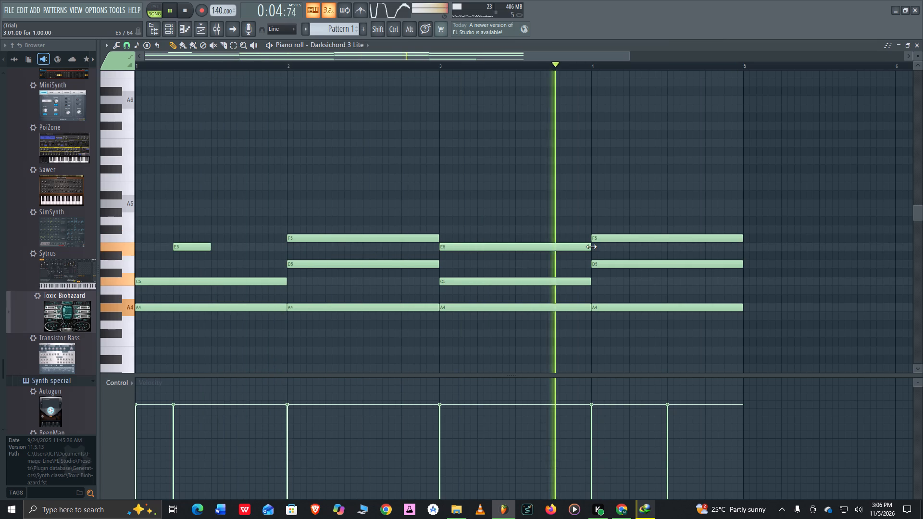
Move the bar 3 E5 note to beat 2 of its bar and shorten it to one beat.
drag(591, 247, 513, 257)
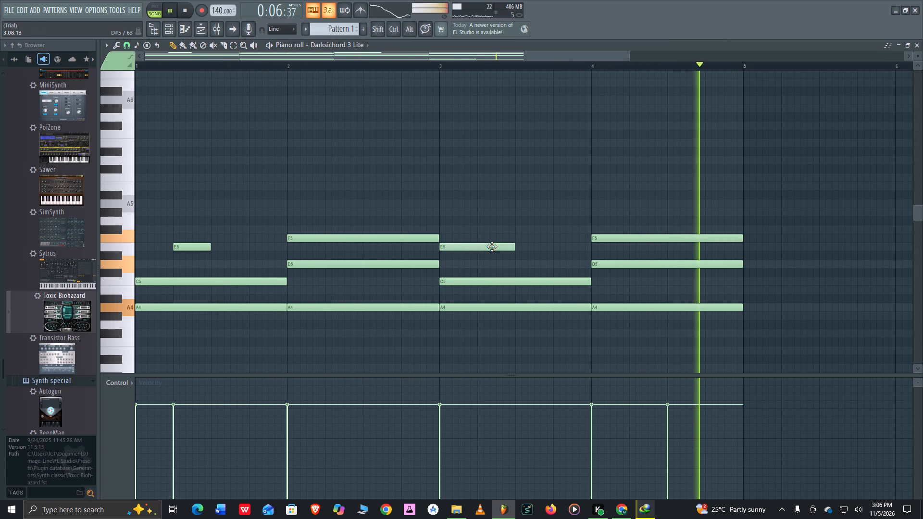
drag(492, 248, 536, 250)
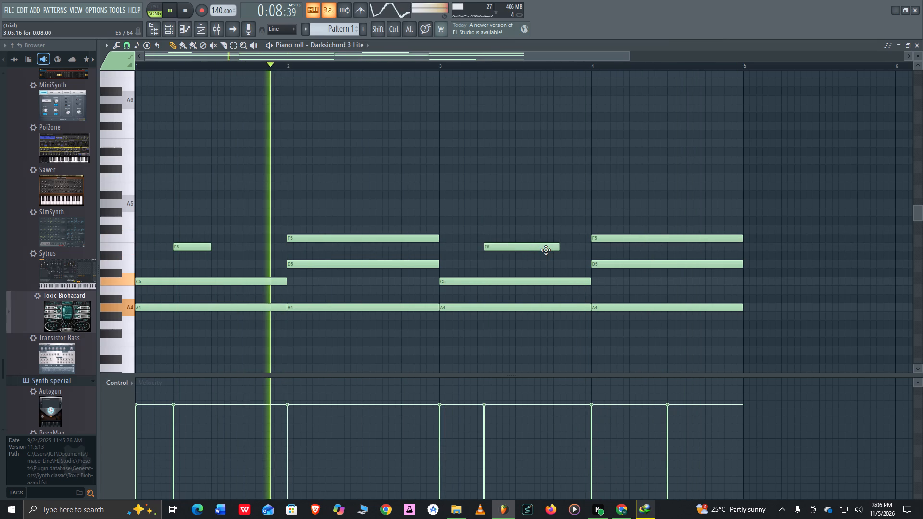
drag(540, 247, 571, 249)
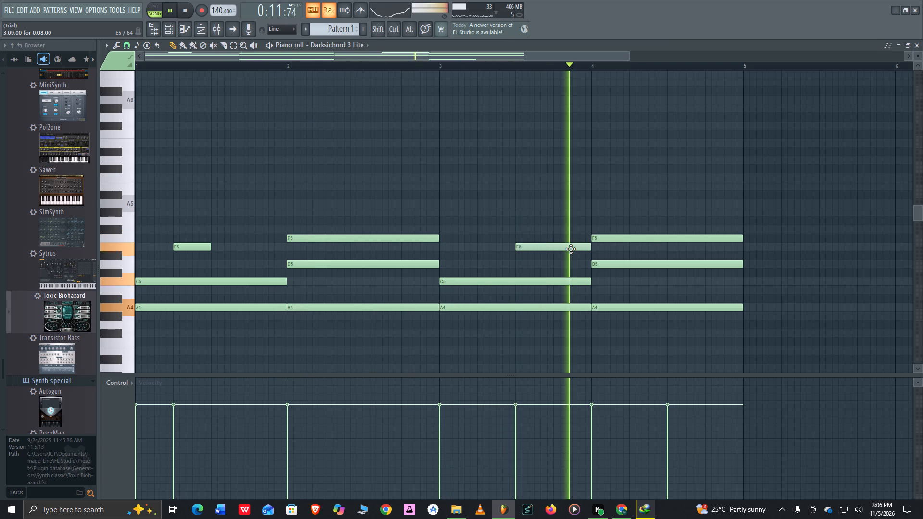
drag(571, 249, 532, 252)
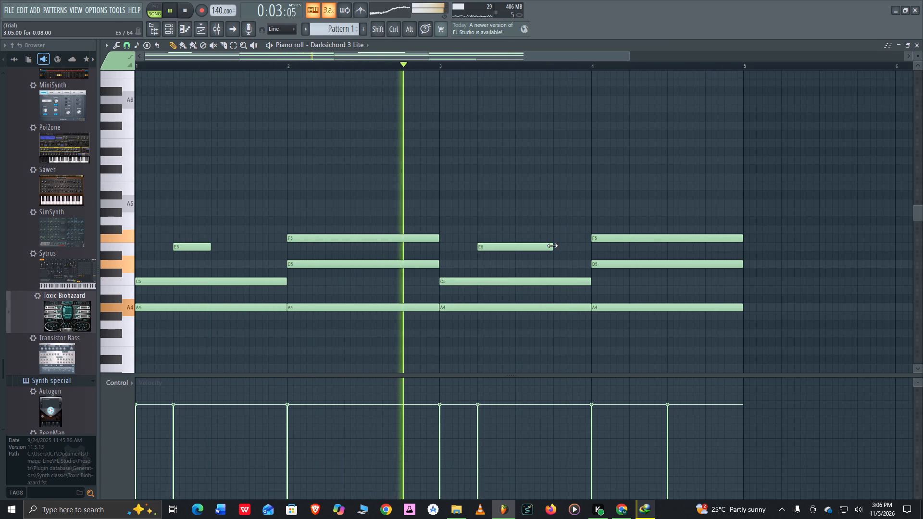
drag(552, 246, 516, 252)
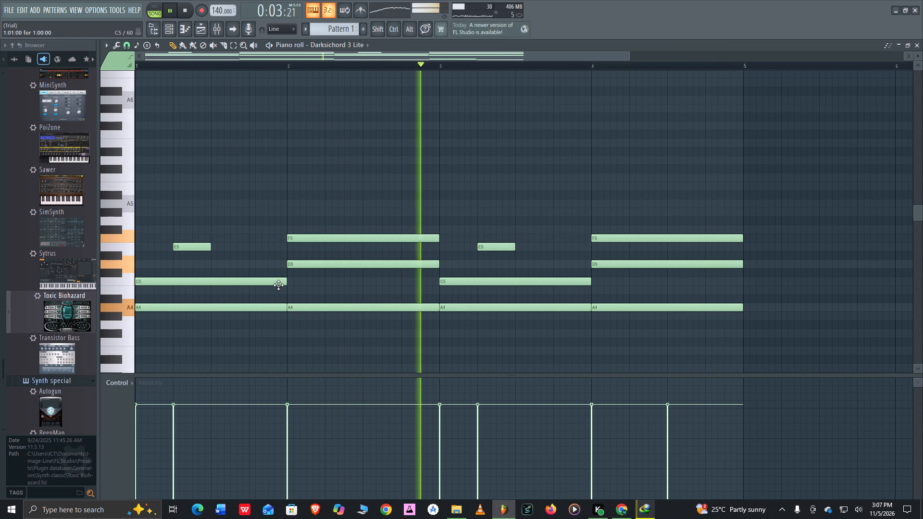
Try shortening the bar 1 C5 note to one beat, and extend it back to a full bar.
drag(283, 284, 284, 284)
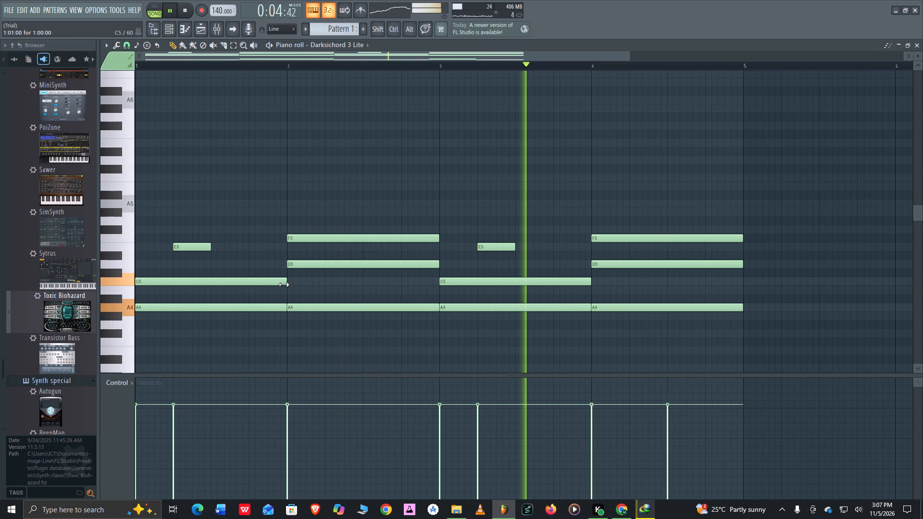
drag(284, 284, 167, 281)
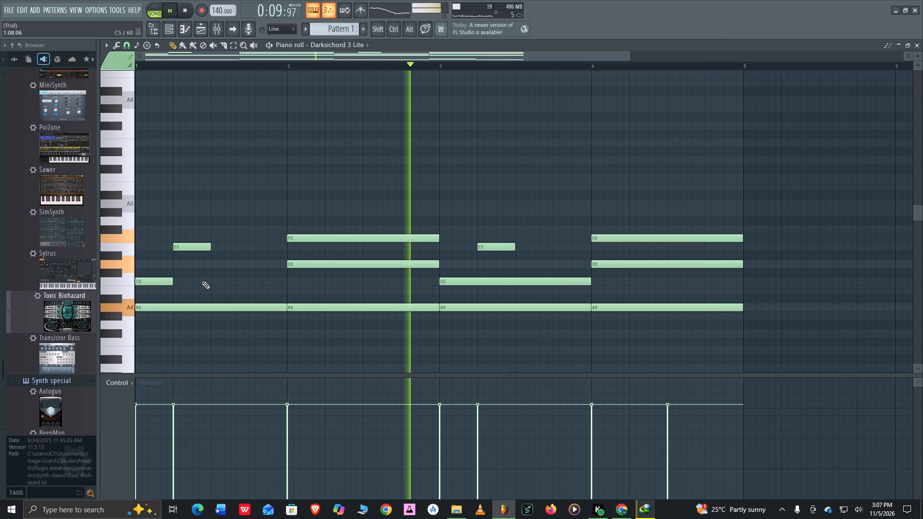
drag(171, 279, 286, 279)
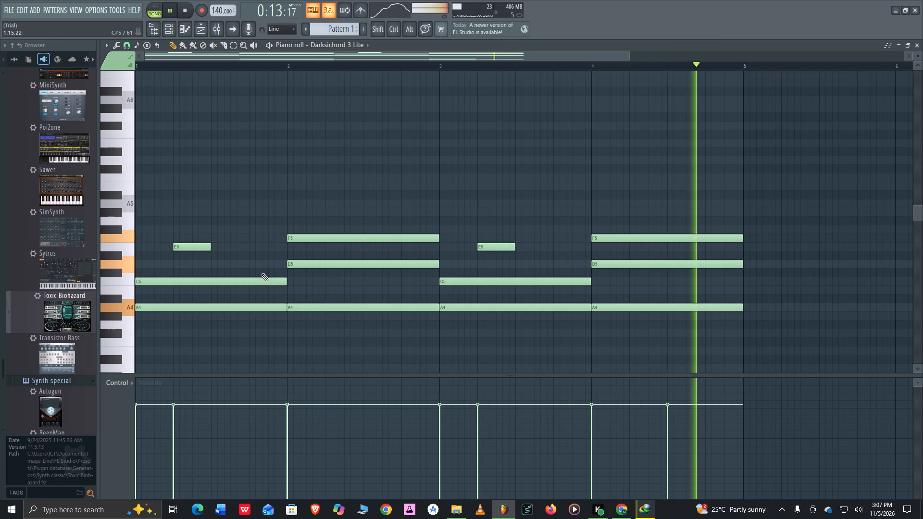
Add a one-beat D5 note on beat 3 of bar 1, trying an extra E5 on beat 4 and the pitch C#5 on the way.
click(209, 262)
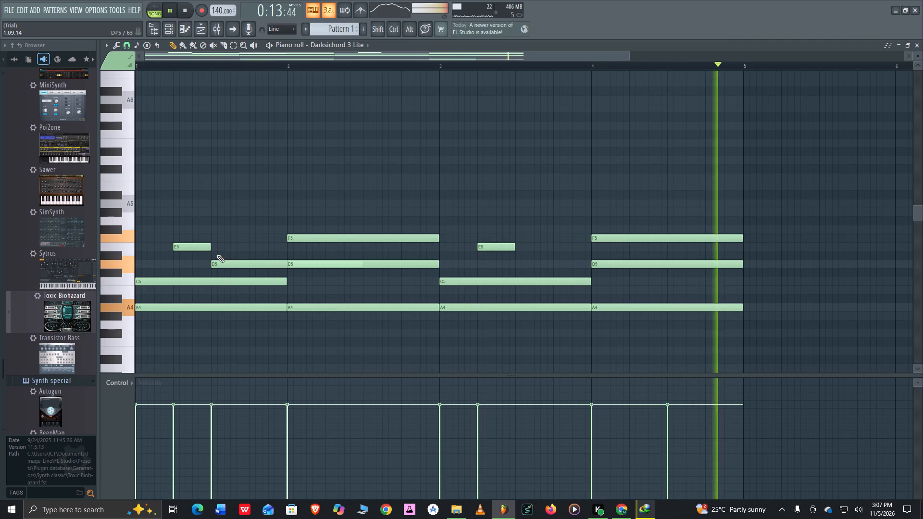
click(250, 250)
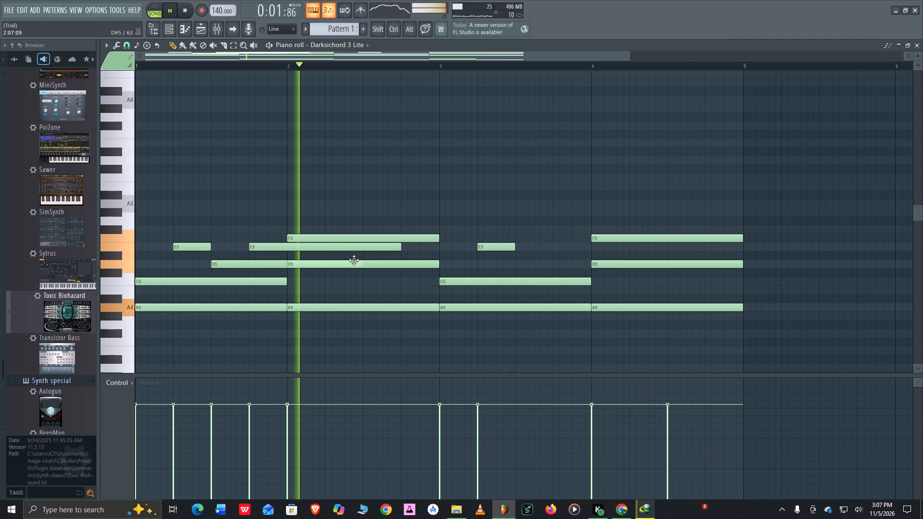
right_click(397, 247)
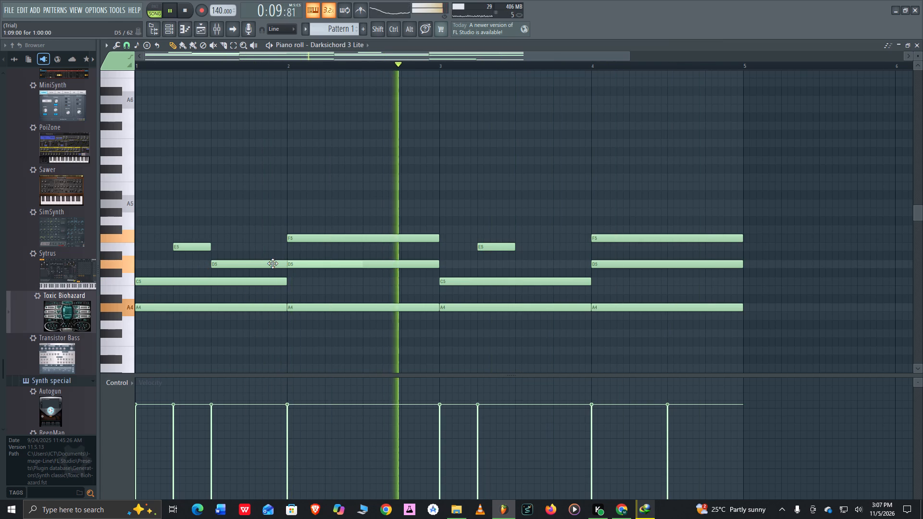
drag(283, 263, 274, 277)
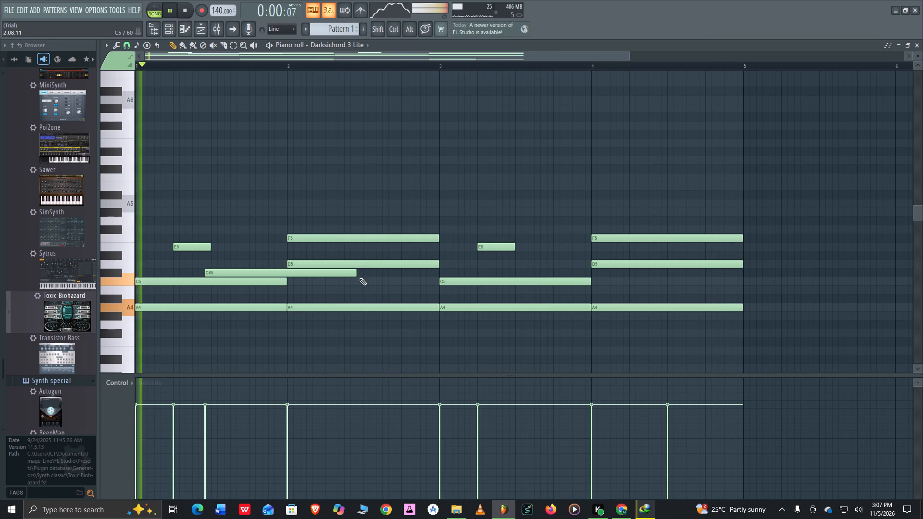
drag(354, 271, 258, 279)
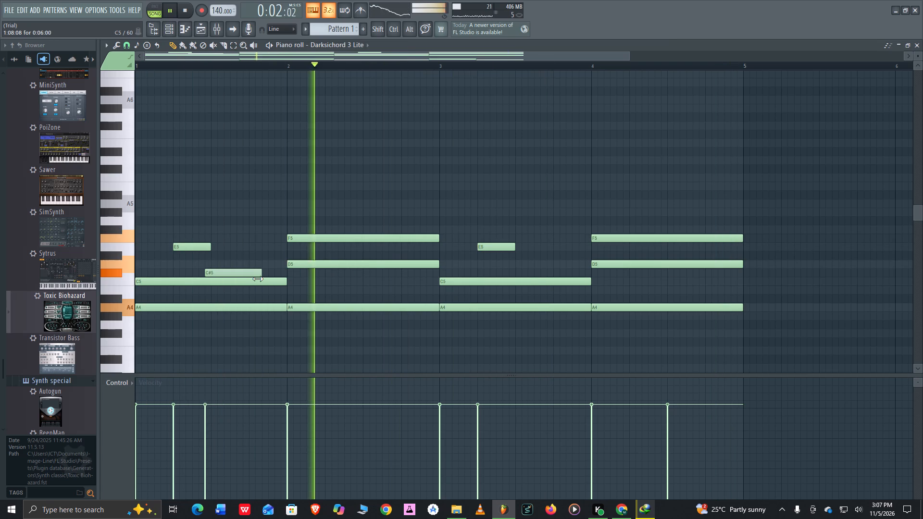
drag(258, 279, 248, 279)
drag(239, 276, 248, 279)
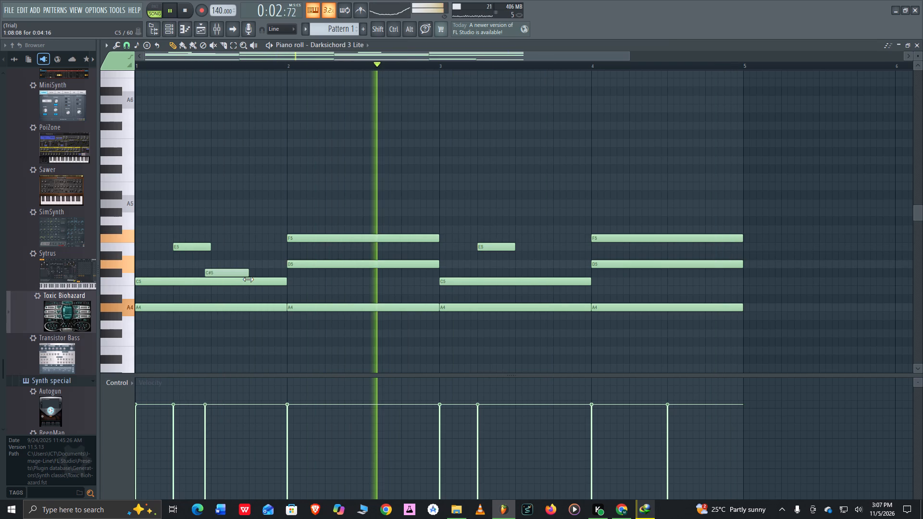
drag(248, 279, 247, 260)
drag(253, 265, 248, 266)
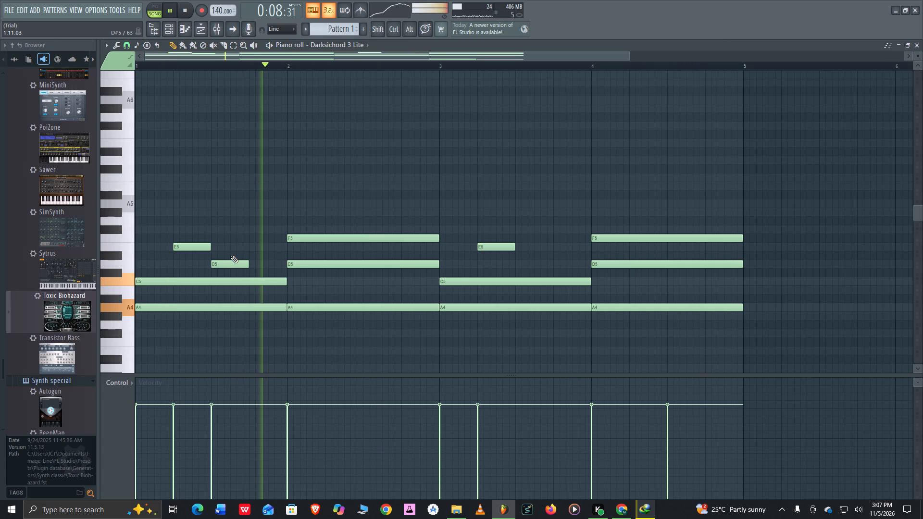
Add a 16-tick note at the very end of bar 1, trying it on E5 before placing it on F5 directly before bar 2's F5.
click(249, 249)
drag(284, 248, 255, 249)
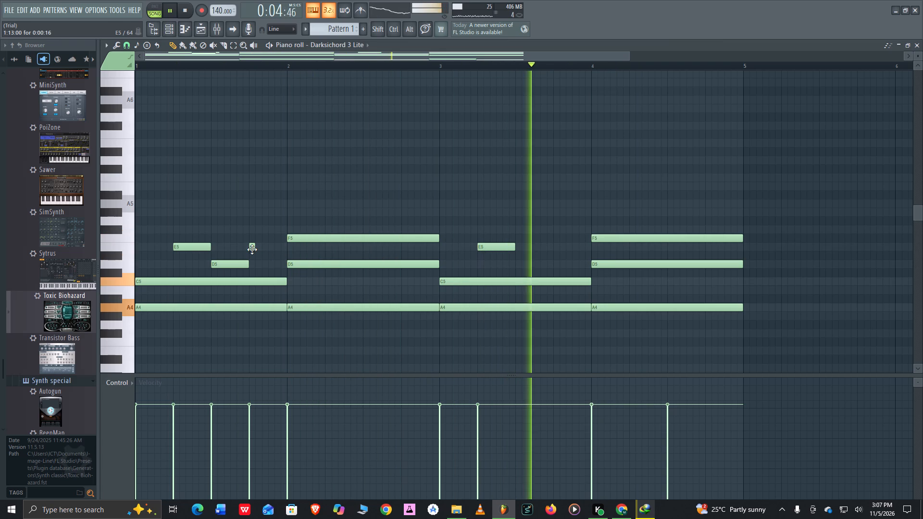
drag(252, 249, 265, 248)
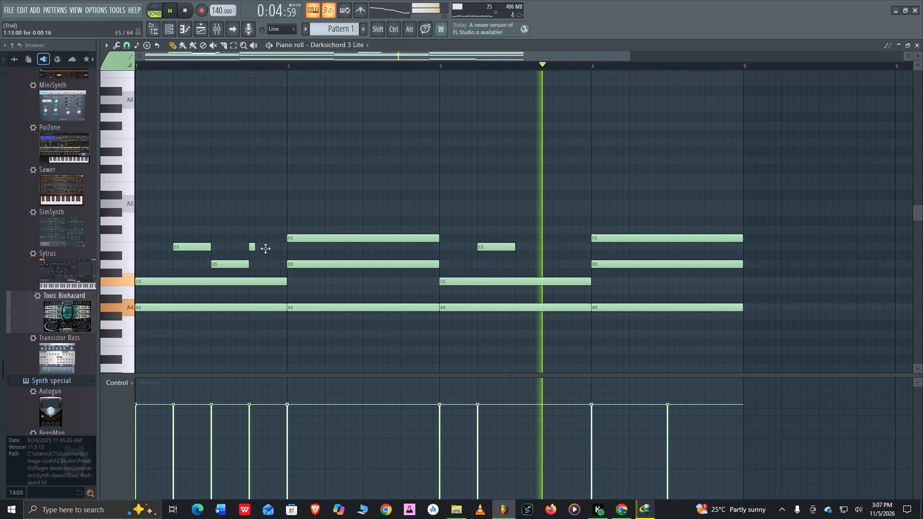
drag(265, 248, 281, 252)
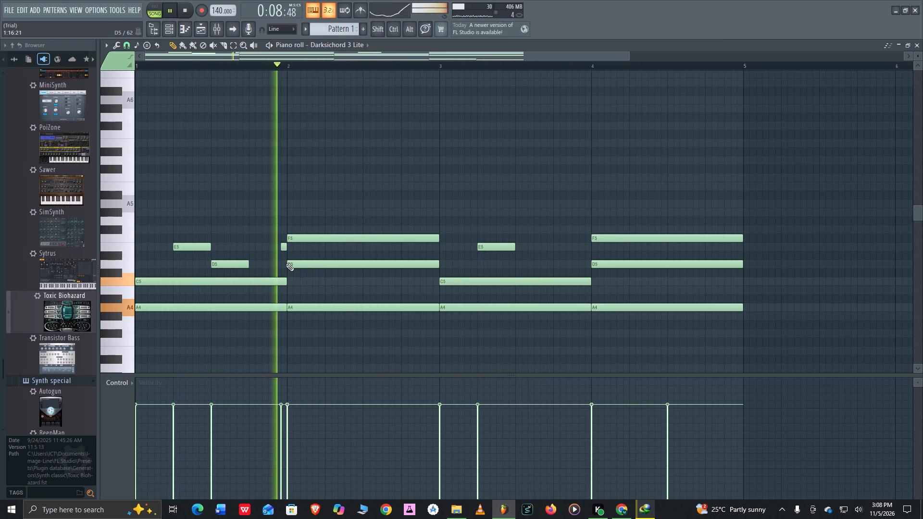
drag(285, 247, 282, 247)
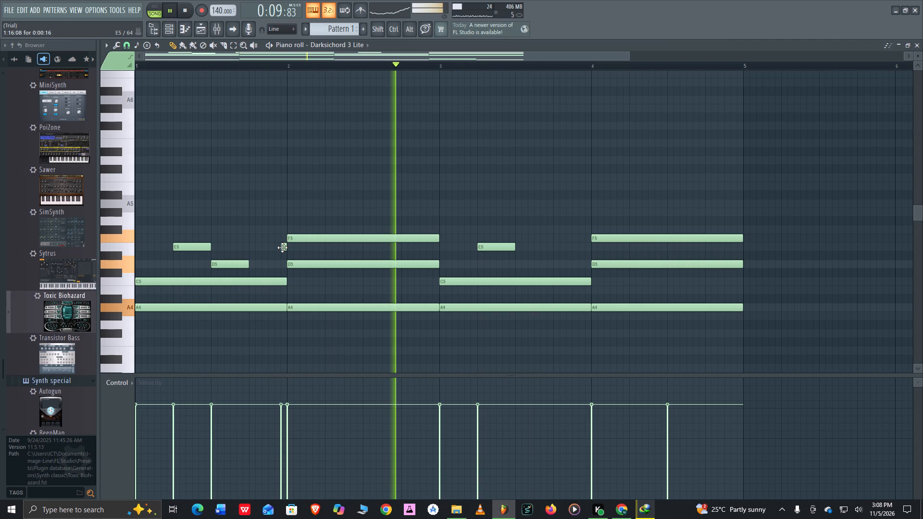
drag(282, 247, 277, 247)
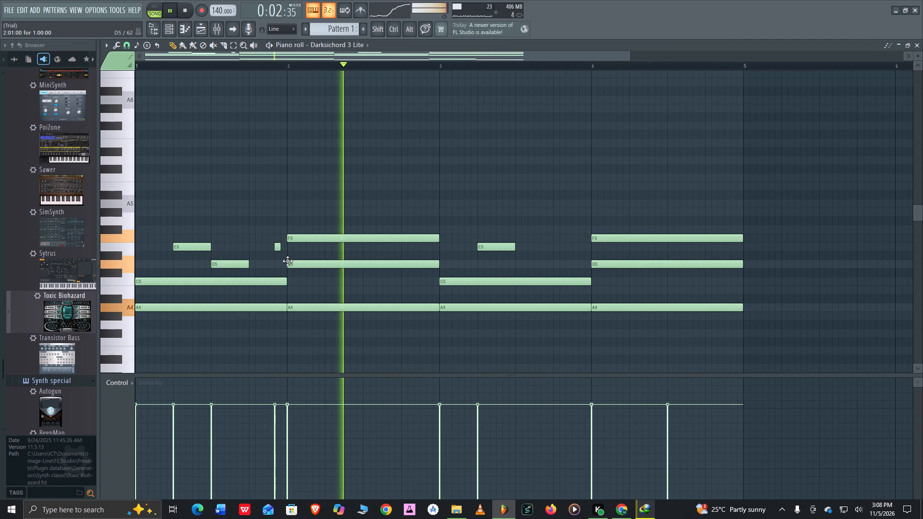
drag(276, 249, 284, 239)
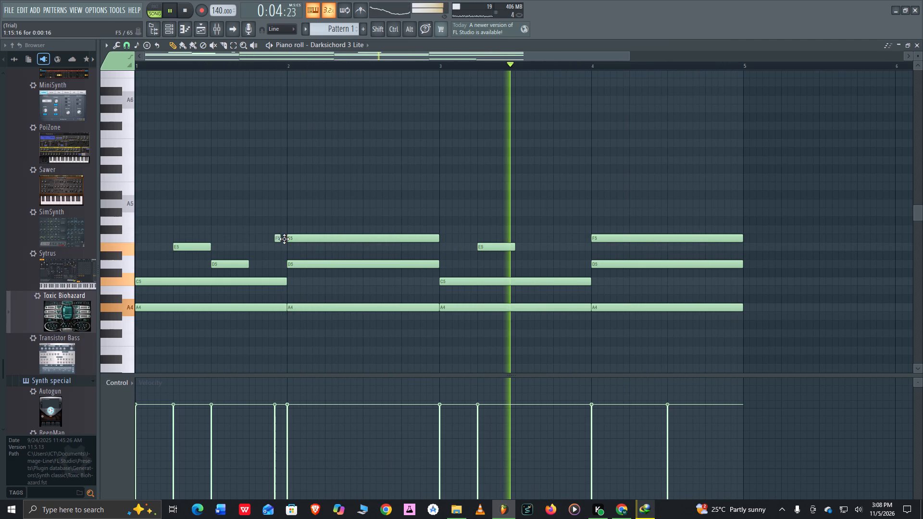
drag(284, 239, 285, 239)
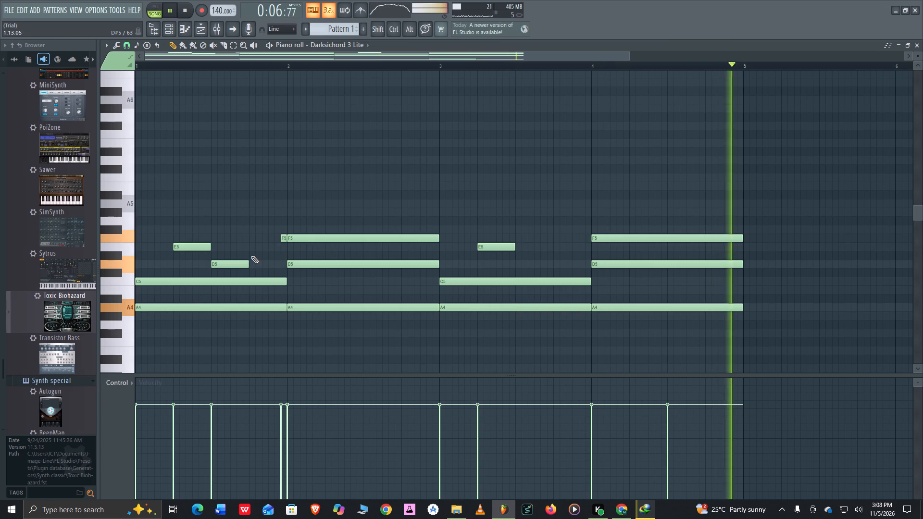
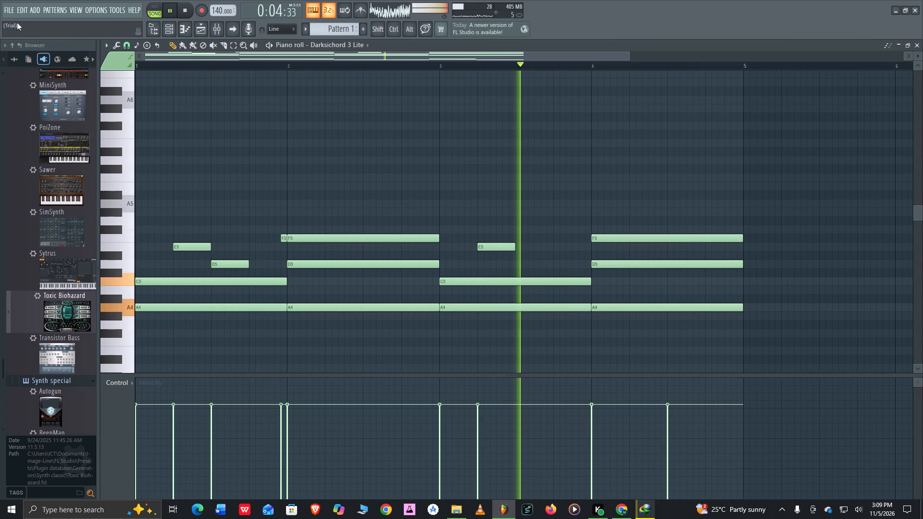
Pause the looping playback of the song.
click(168, 9)
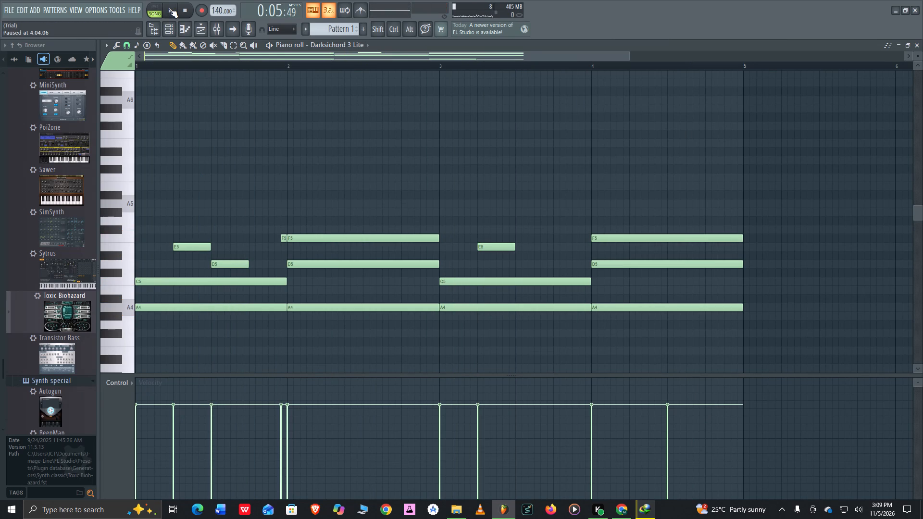